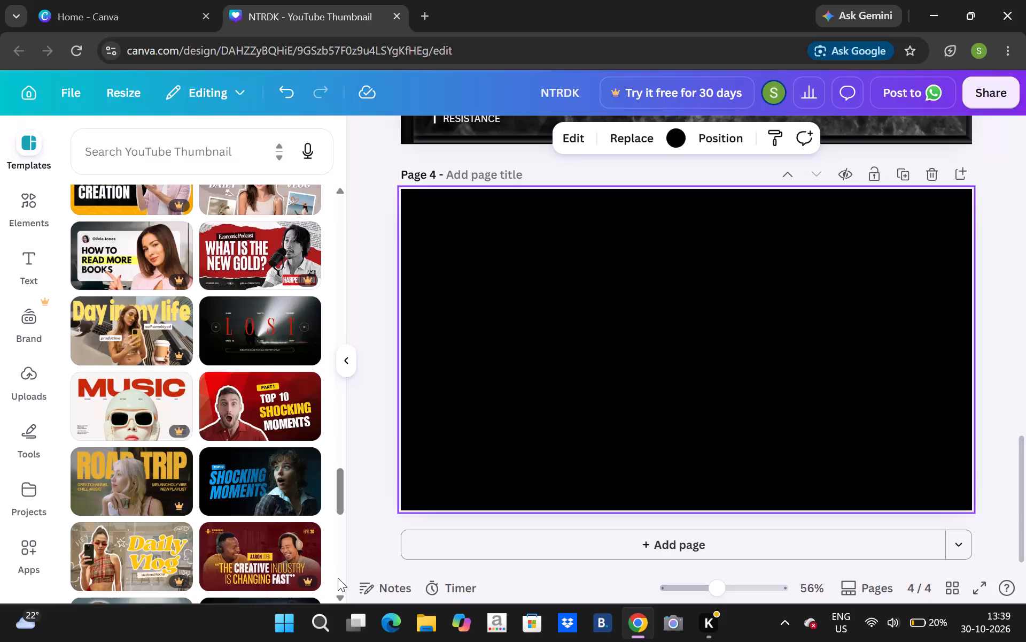
Browse the YouTube Thumbnail templates for a design suitable for the black page 4.
left_click(338, 583)
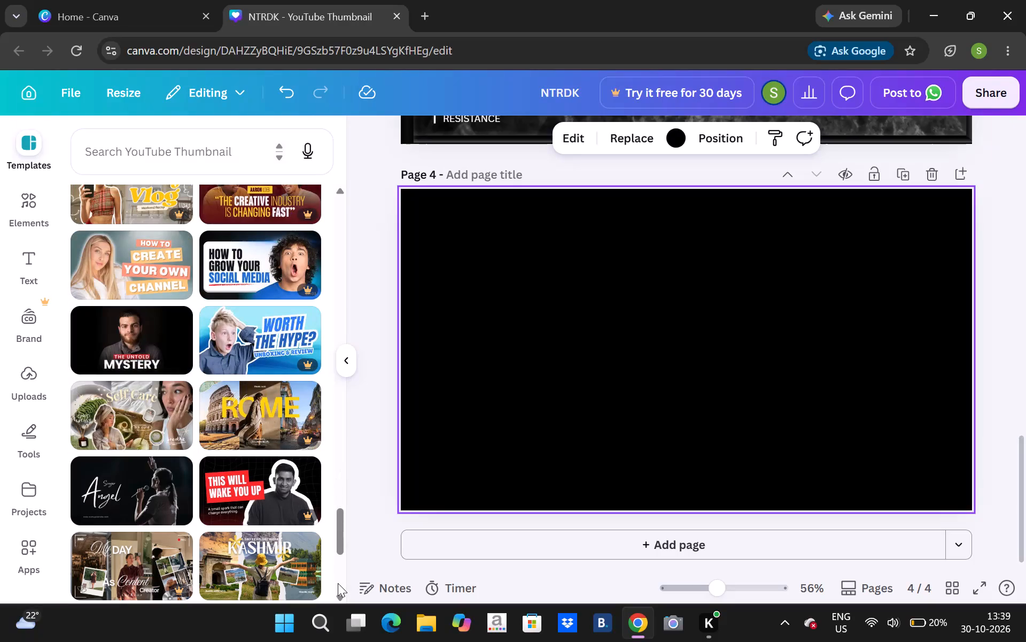
left_click(338, 583)
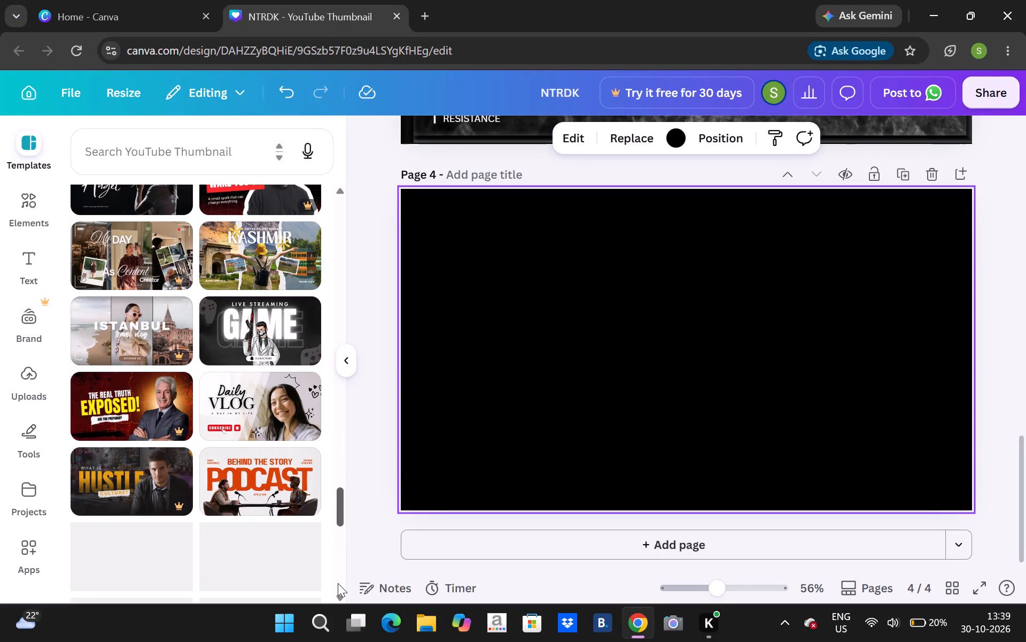
left_click(338, 583)
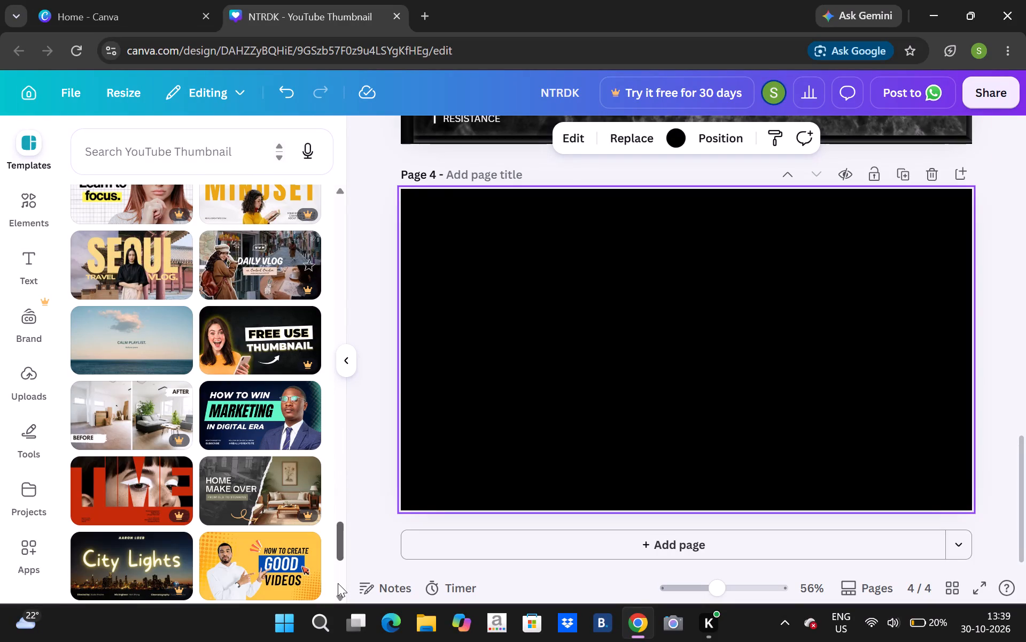
left_click(338, 583)
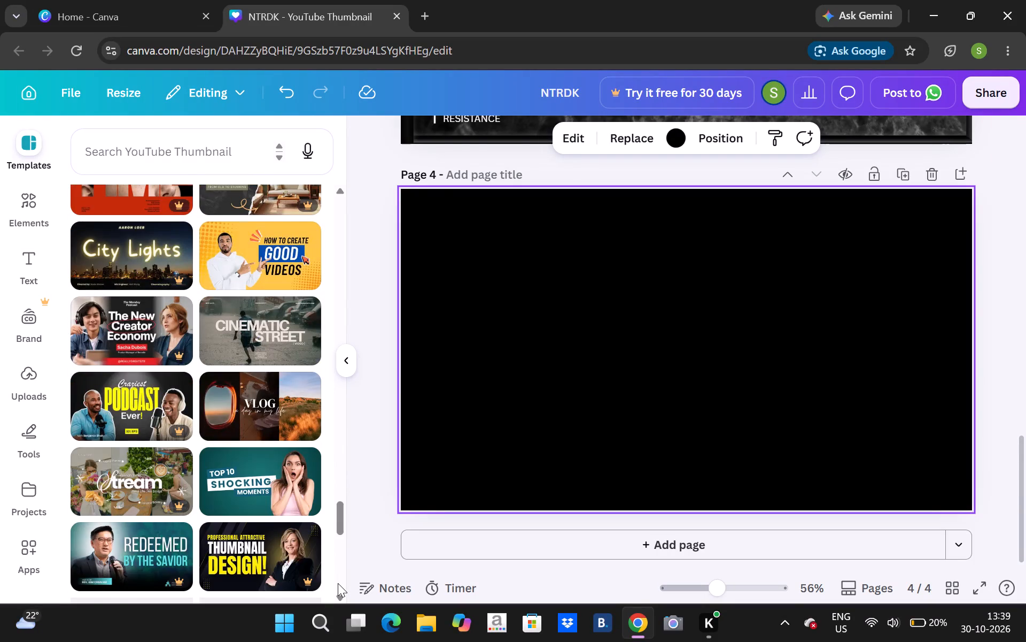
left_click(338, 583)
left_click(338, 583)
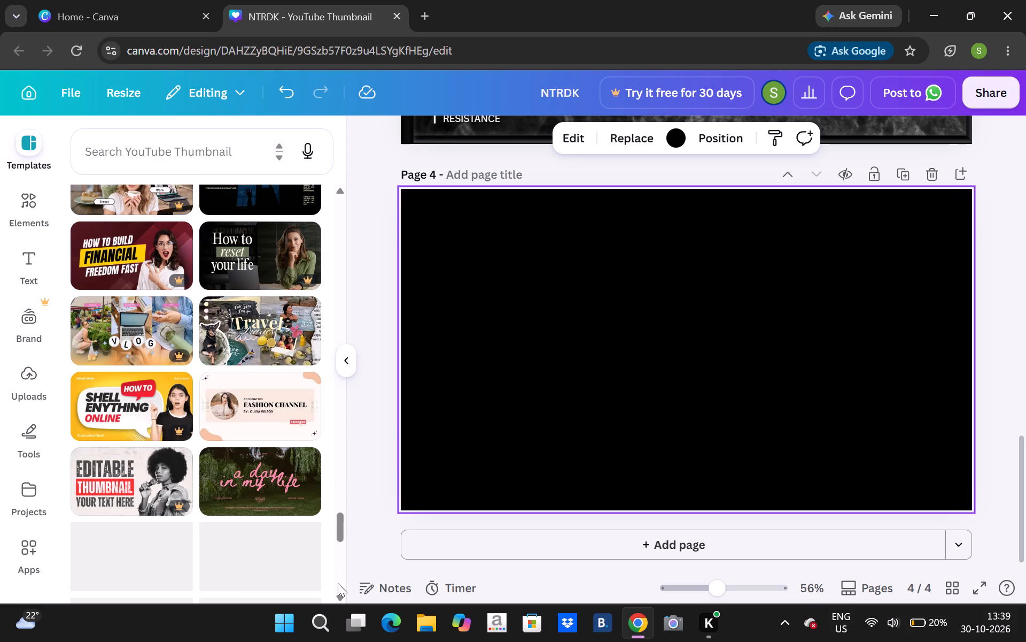
left_click(338, 583)
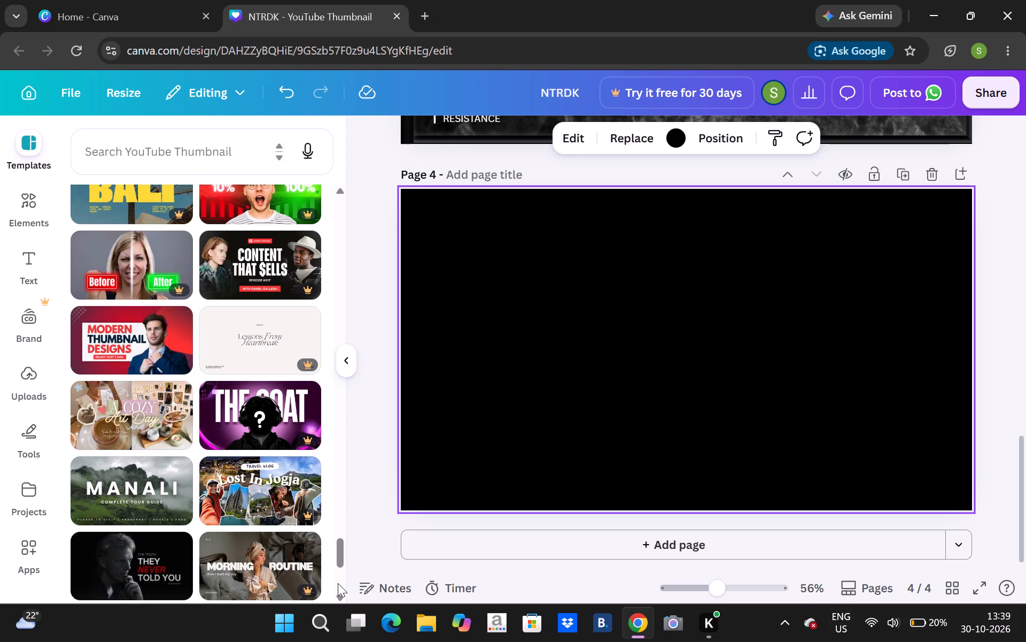
left_click(338, 583)
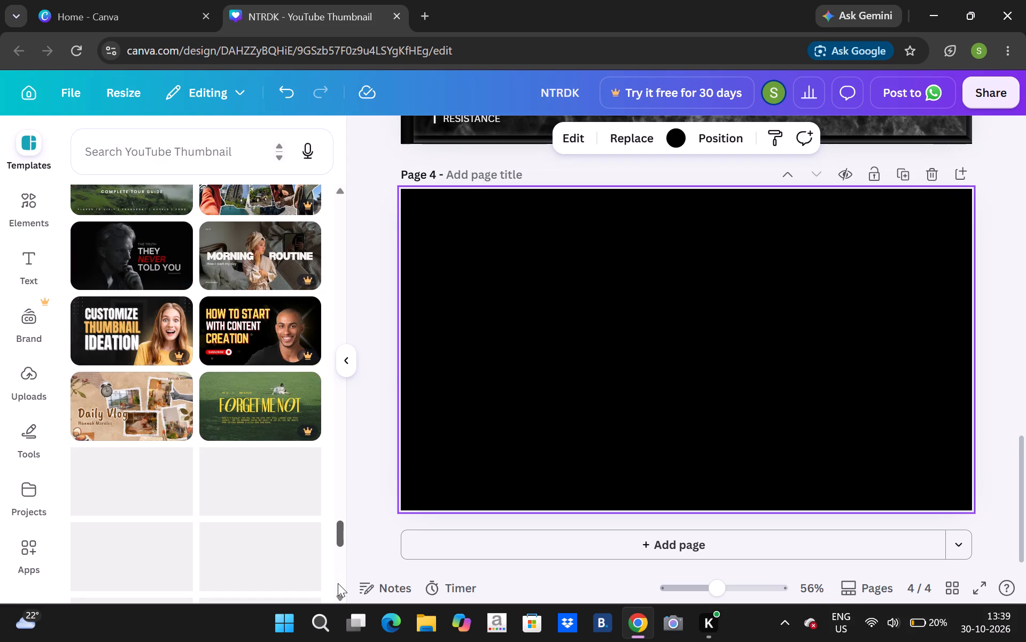
left_click(338, 583)
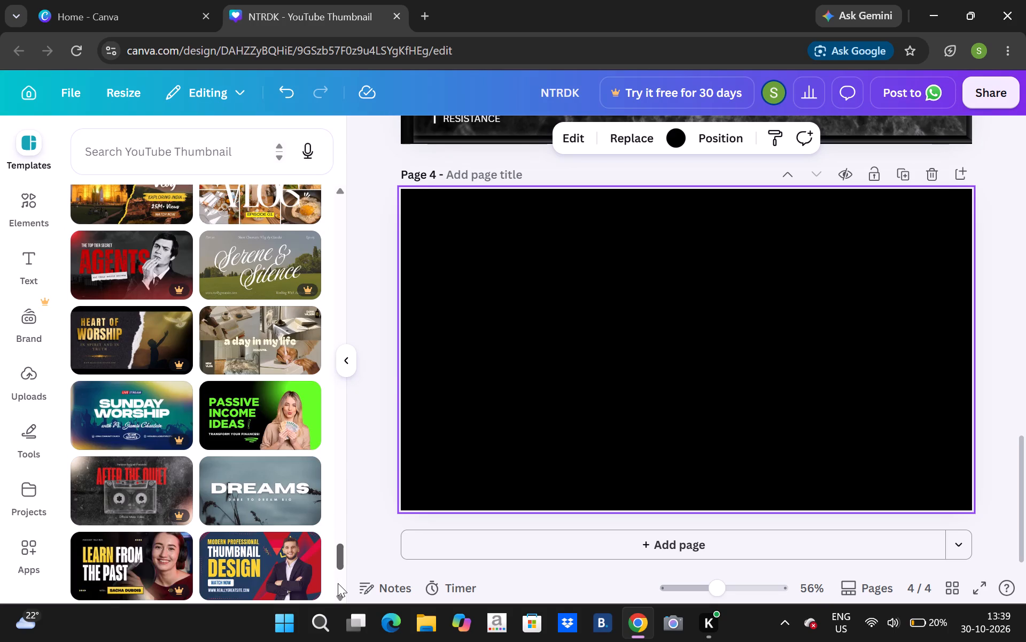
left_click(338, 583)
left_click(338, 583)
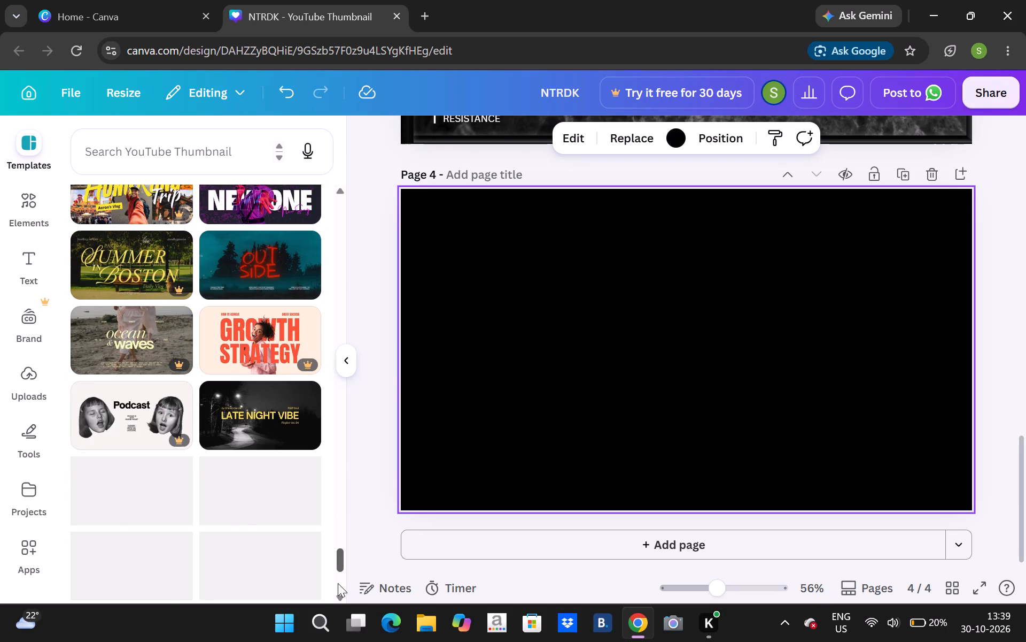
left_click(338, 583)
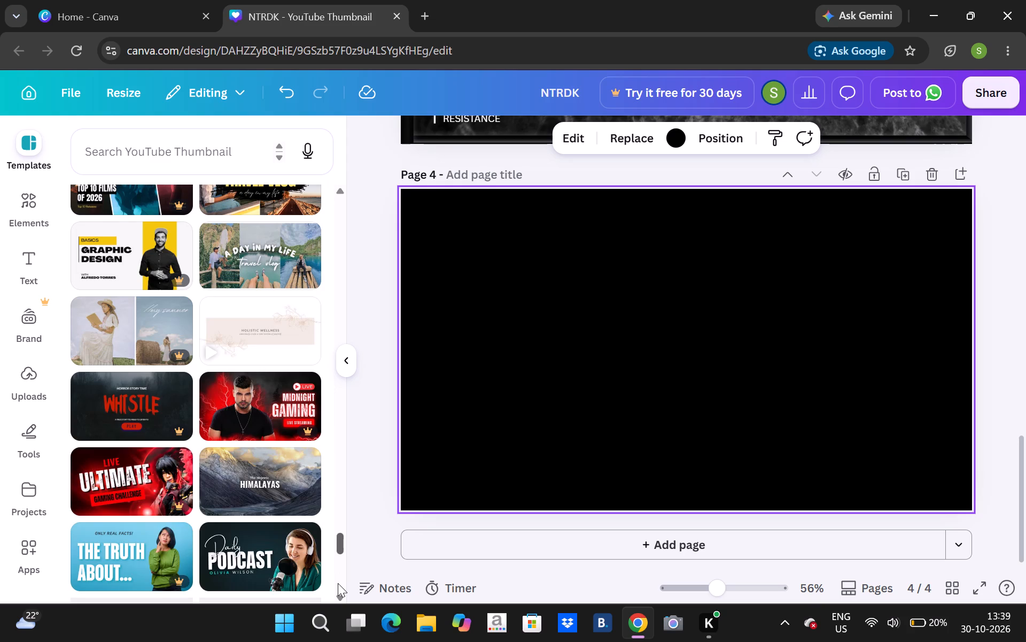
left_click(338, 583)
left_click(338, 583)
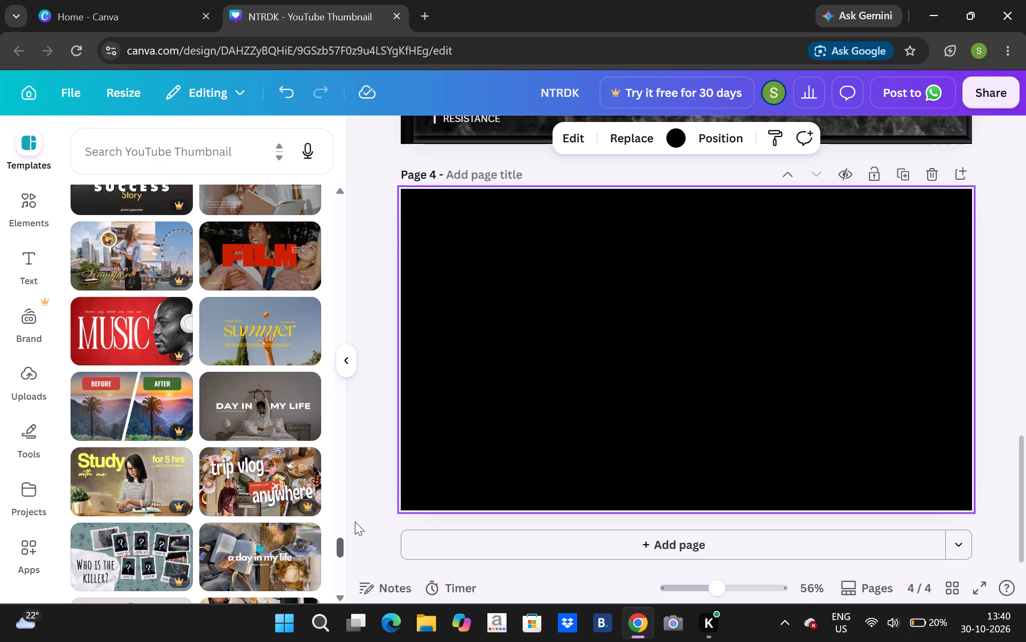
left_click(331, 591)
left_click(331, 591)
triple_click(334, 591)
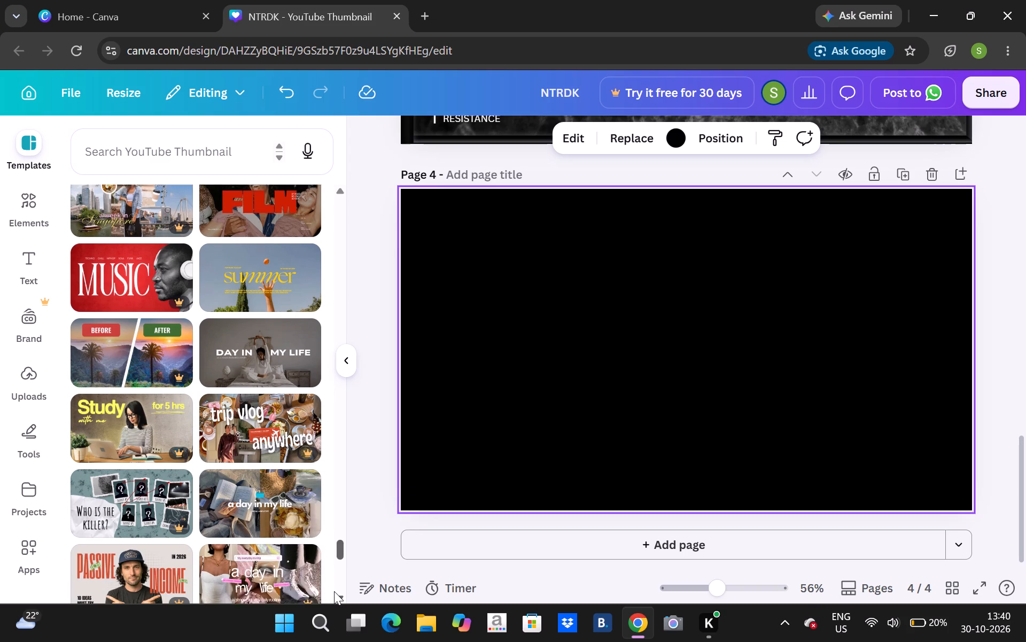
triple_click(334, 591)
left_click(334, 591)
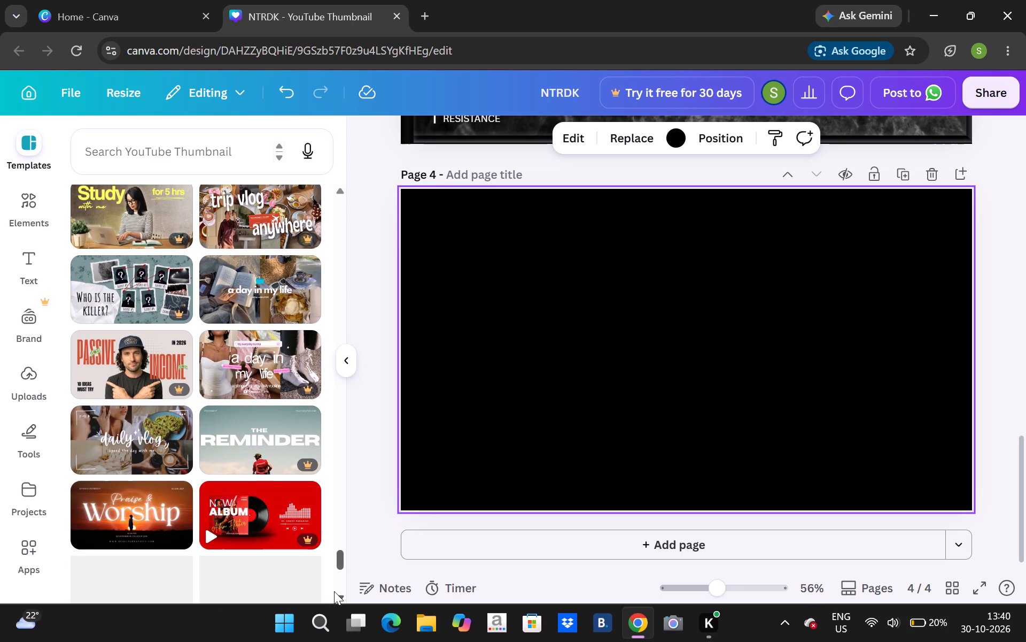
double_click(334, 591)
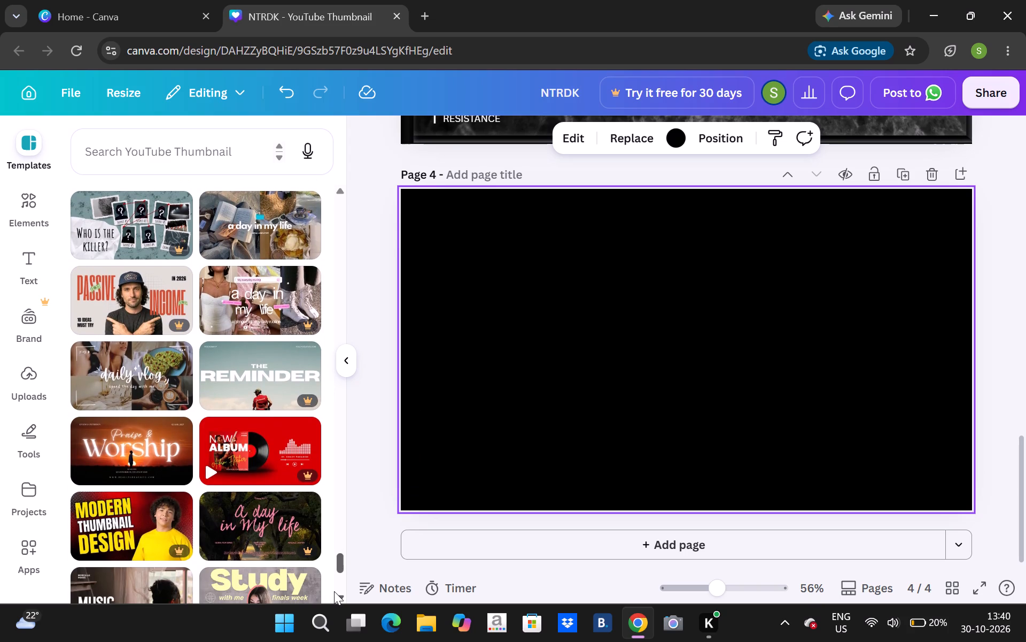
left_click(334, 591)
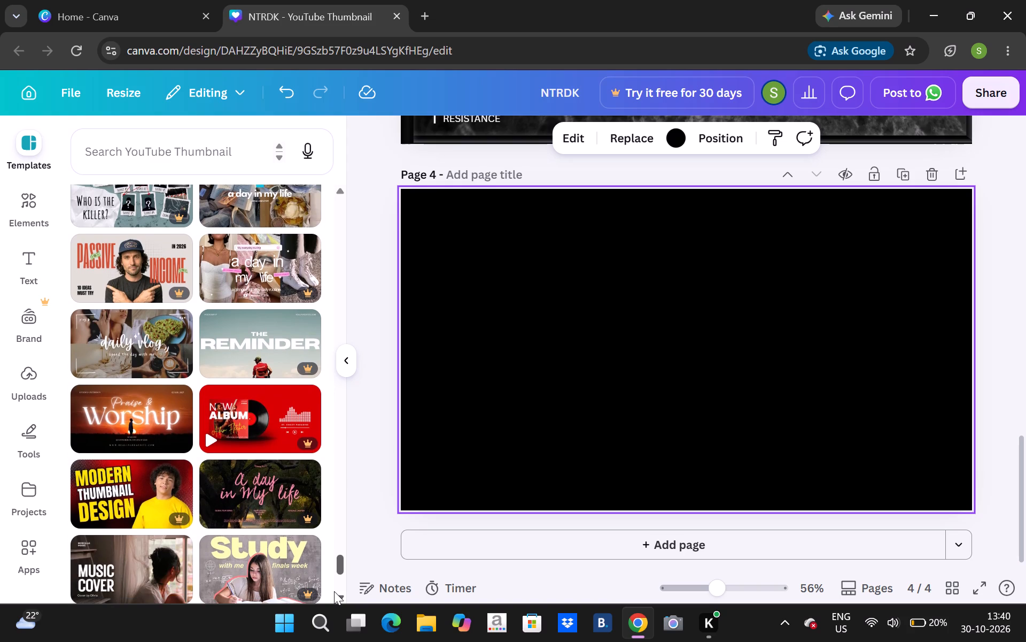
left_click(334, 591)
triple_click(334, 591)
triple_click(334, 591)
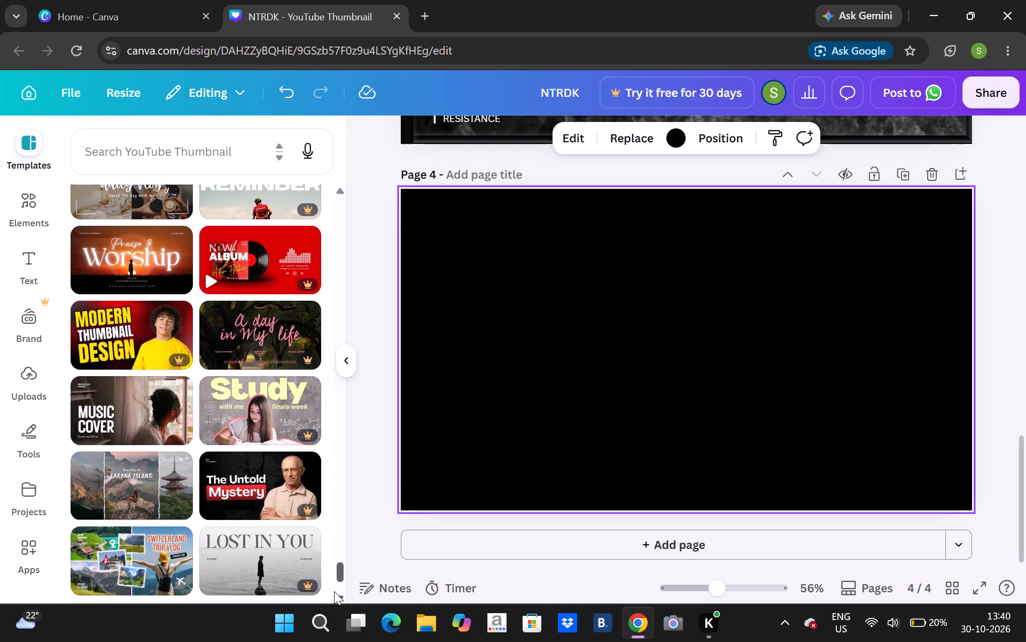
triple_click(334, 591)
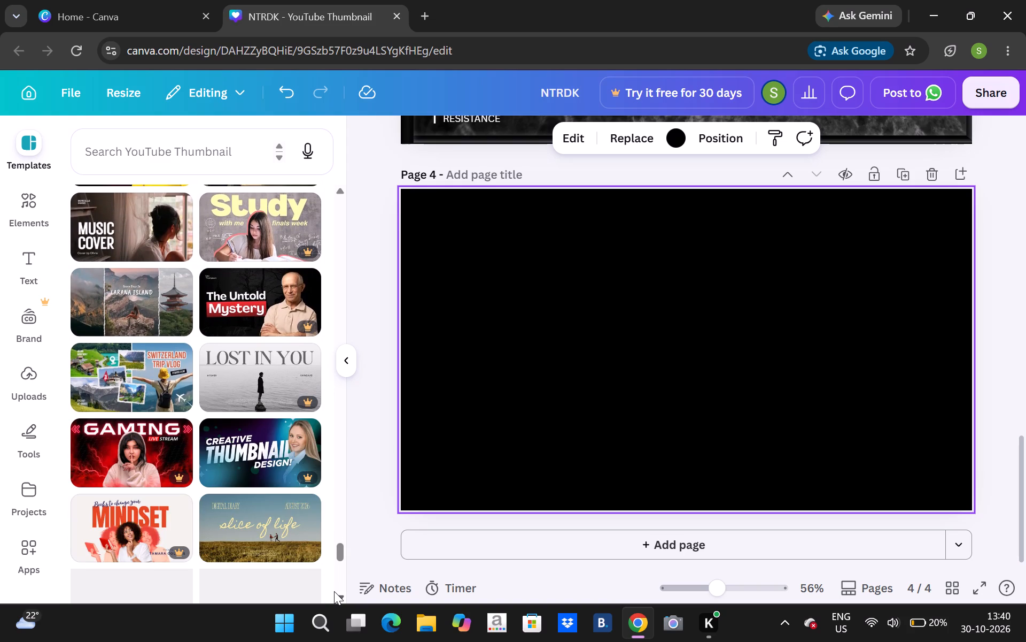
left_click(334, 591)
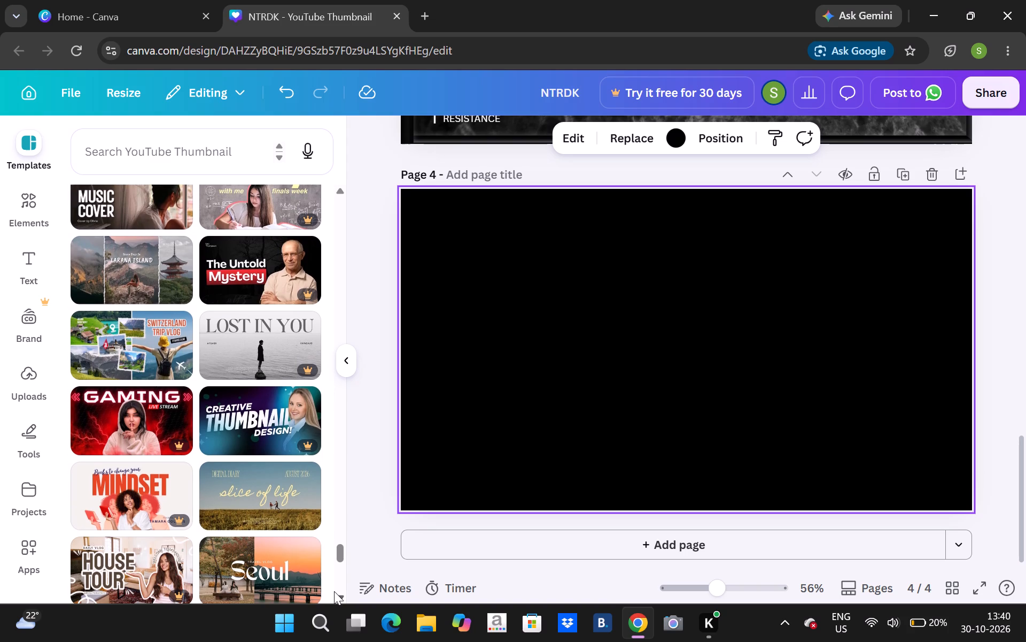
left_click(334, 591)
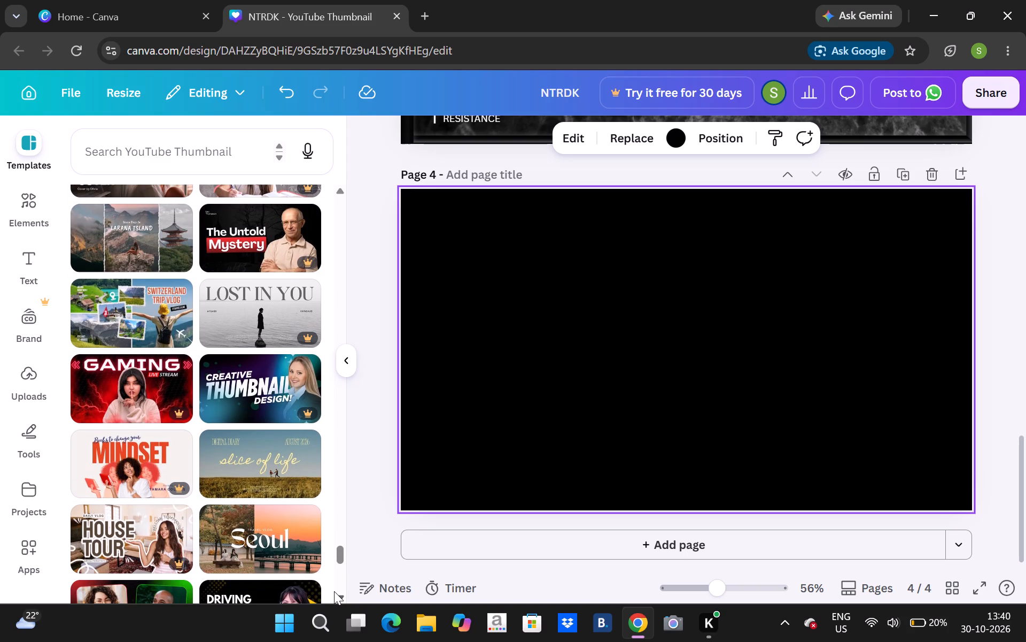
left_click(334, 591)
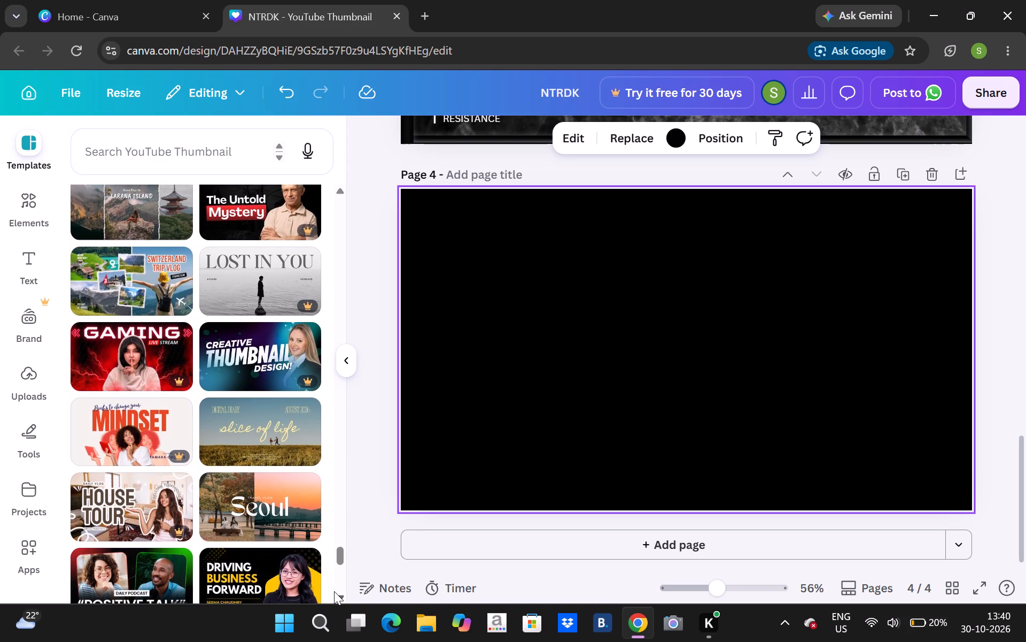
left_click(334, 591)
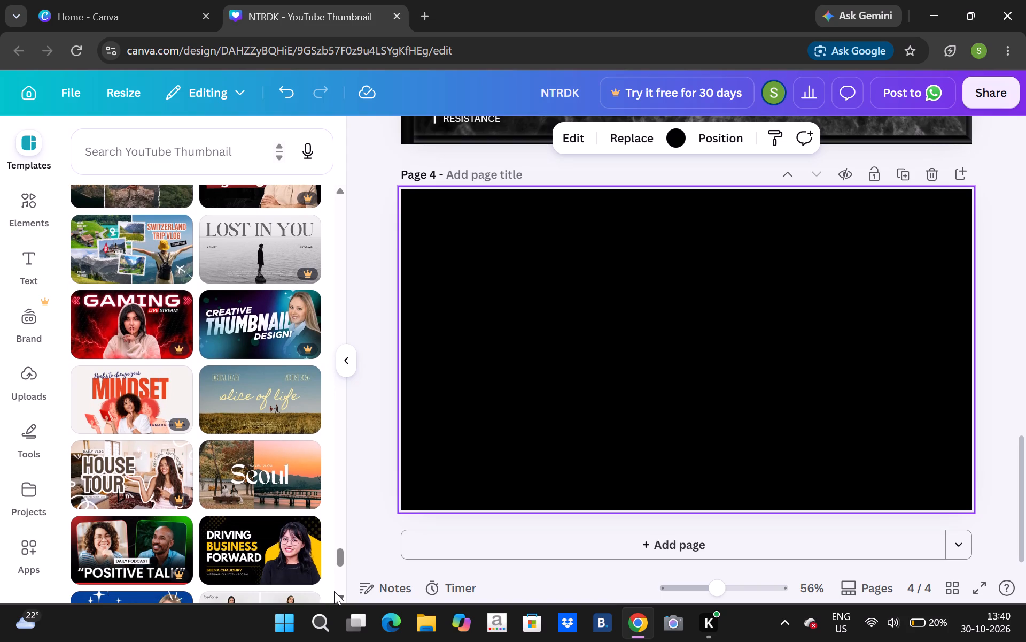
triple_click(334, 591)
triple_click(334, 591)
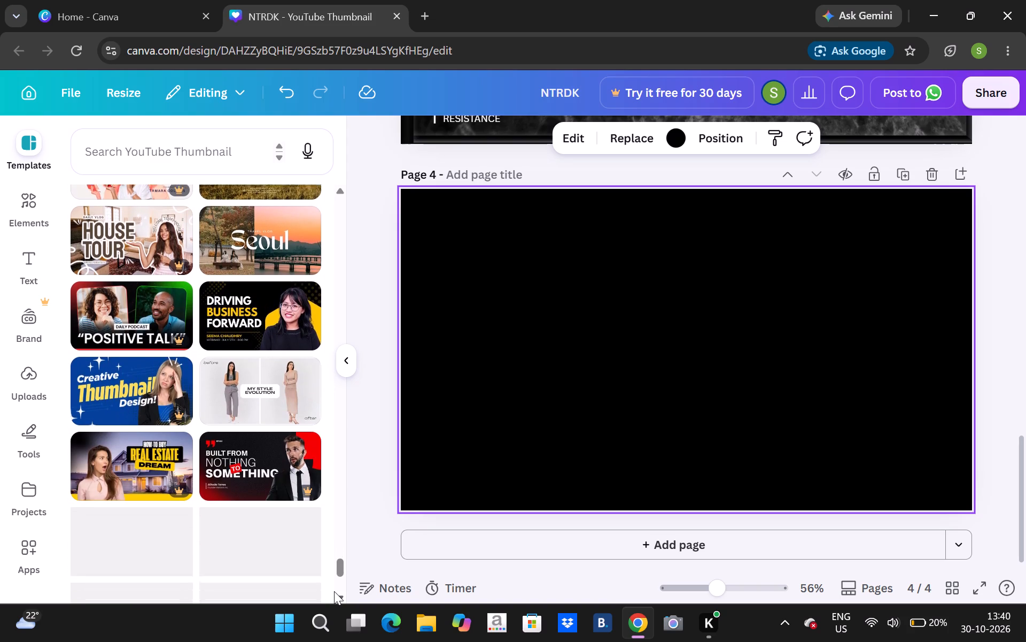
double_click(334, 591)
left_click(334, 591)
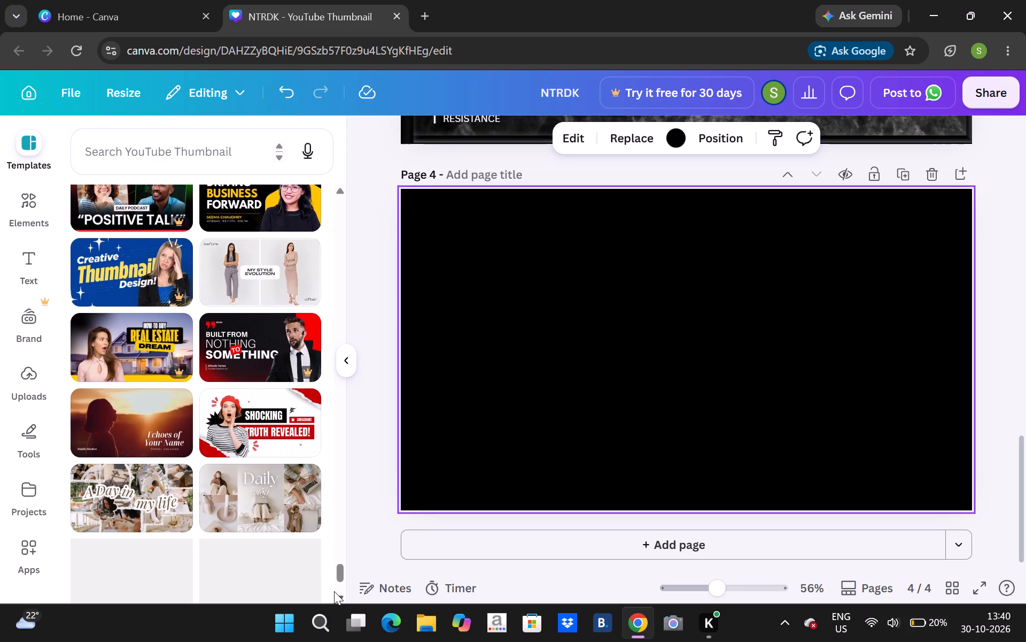
triple_click(334, 591)
left_click(334, 591)
left_click(334, 591)
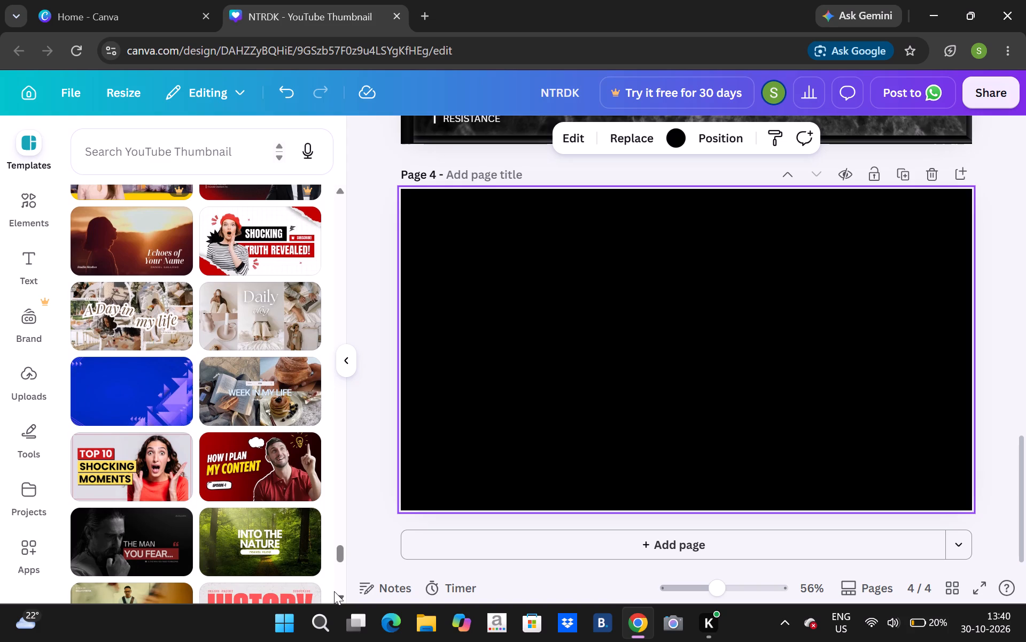
left_click(334, 591)
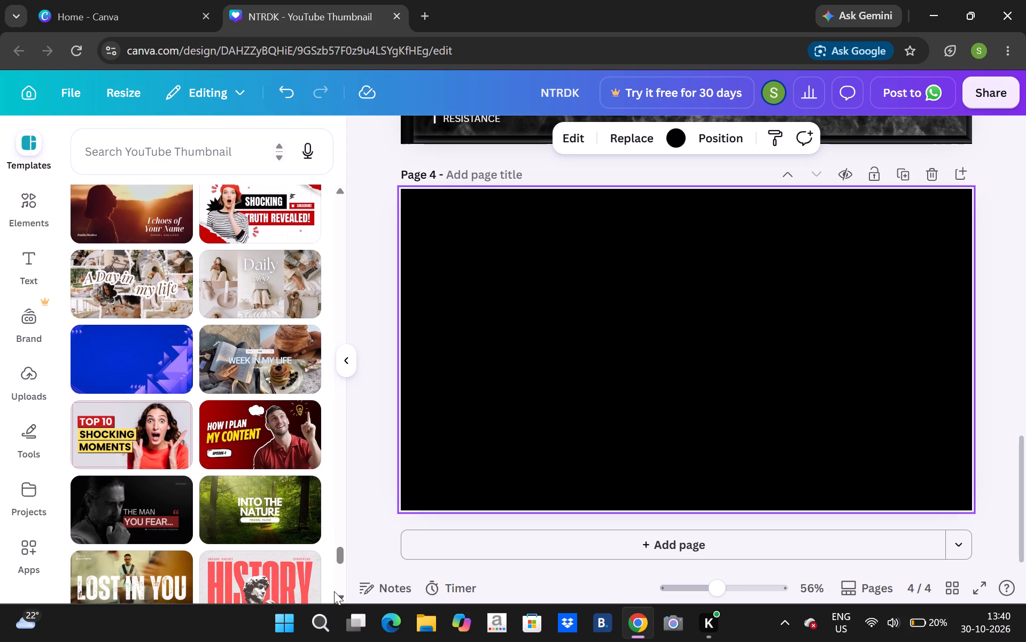
left_click(334, 591)
left_click(334, 591)
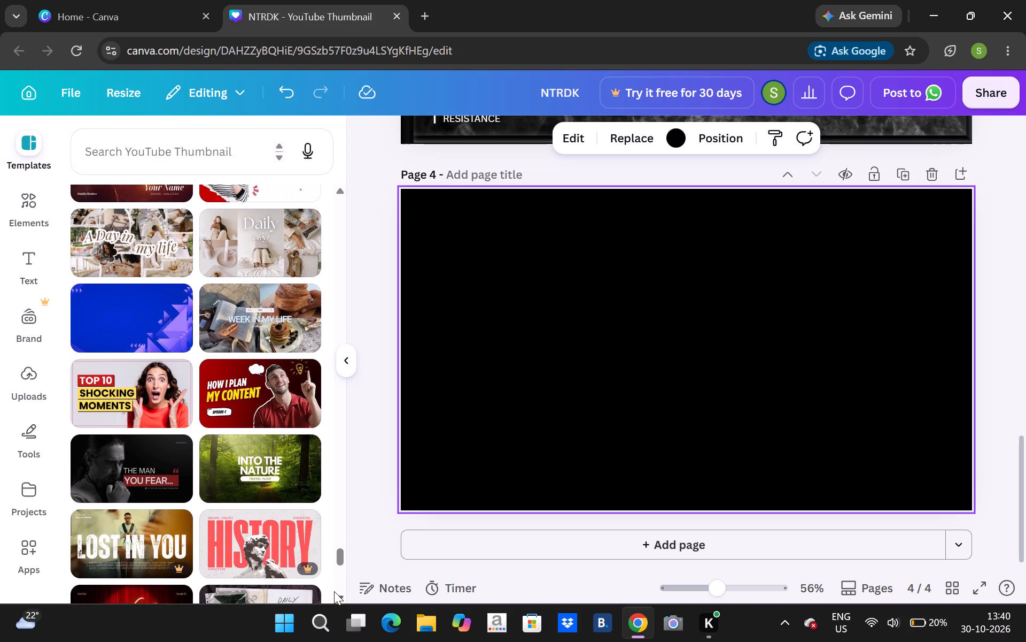
Search the elements library for "man thinking" and limit the results to photos.
left_click(37, 207)
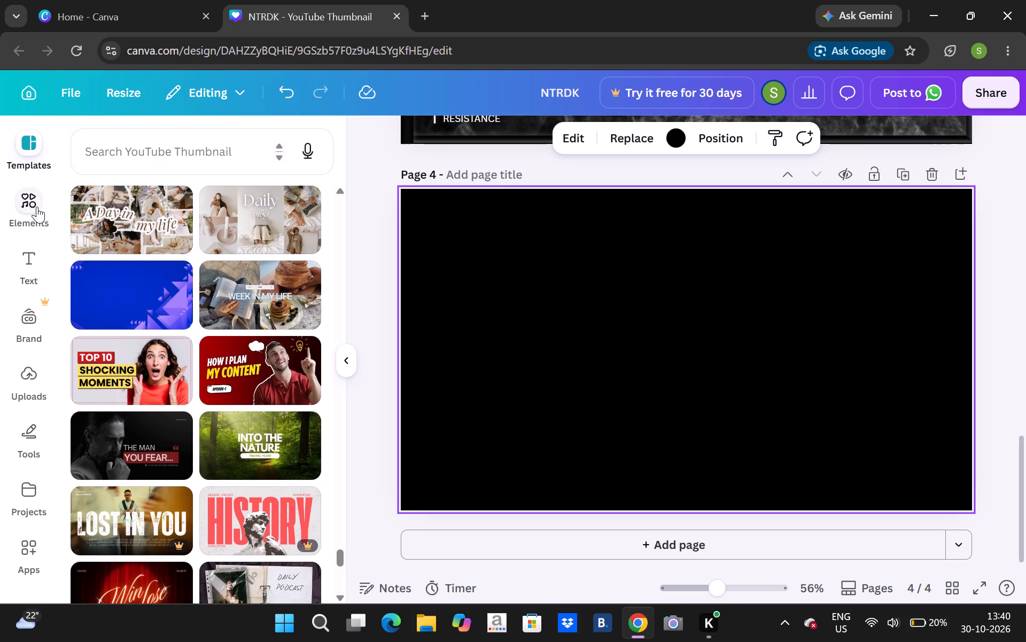
left_click(144, 155)
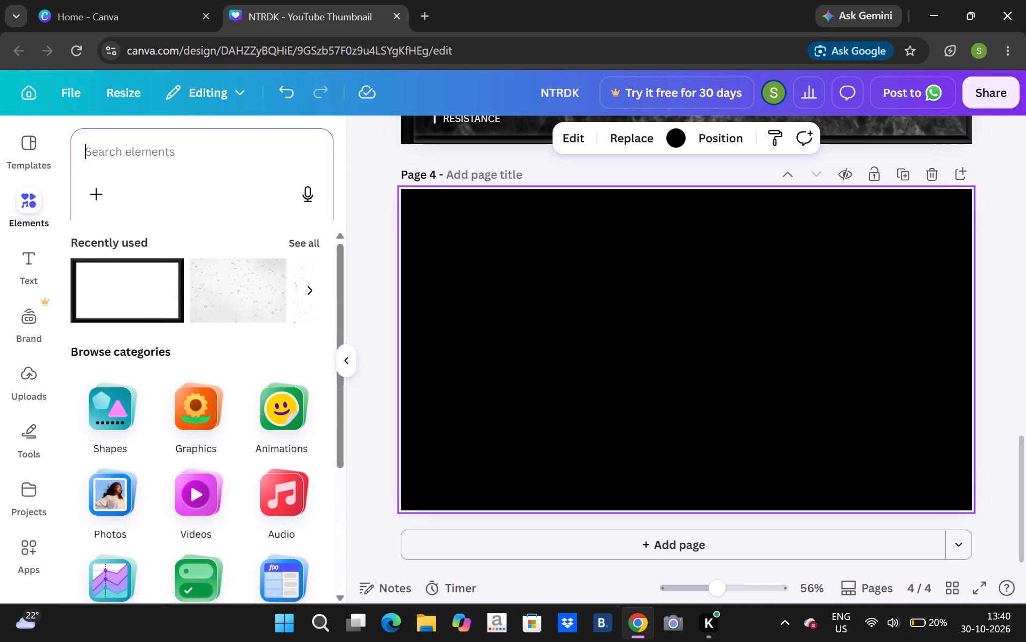
type("man thinking")
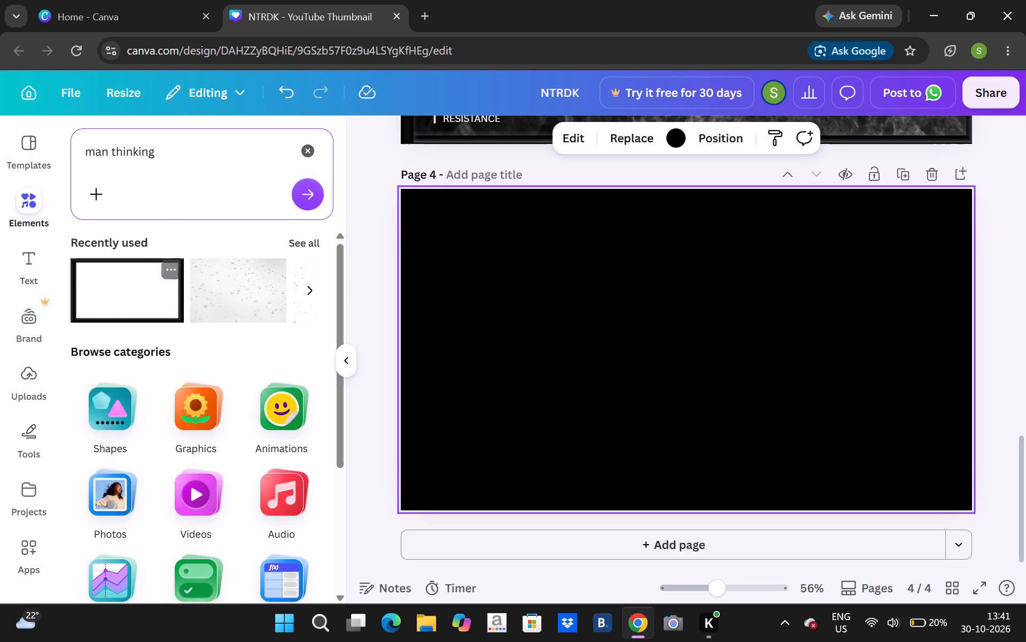
left_click(307, 196)
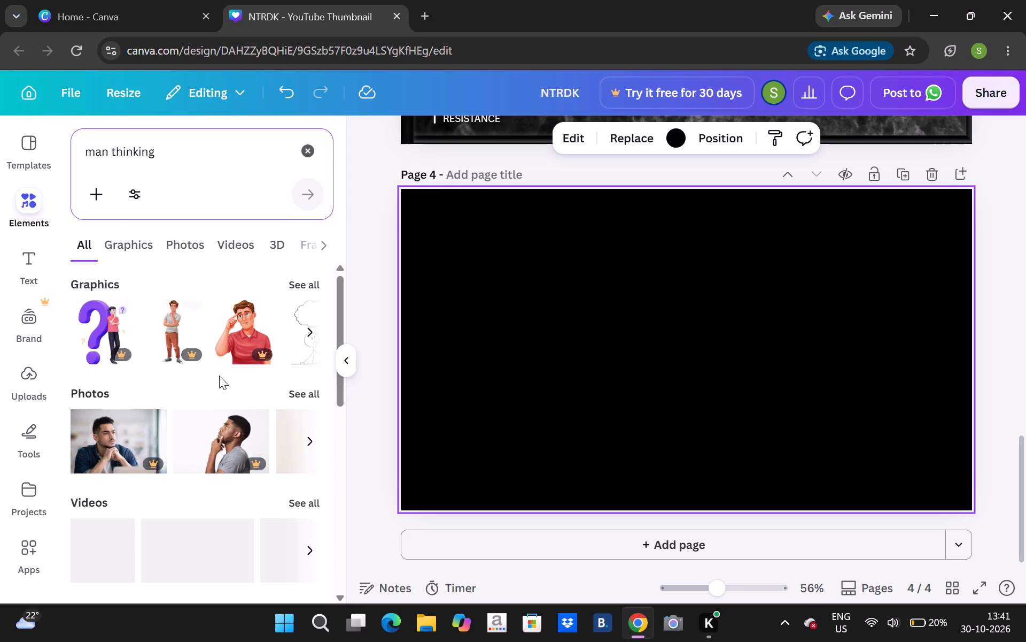
left_click(170, 243)
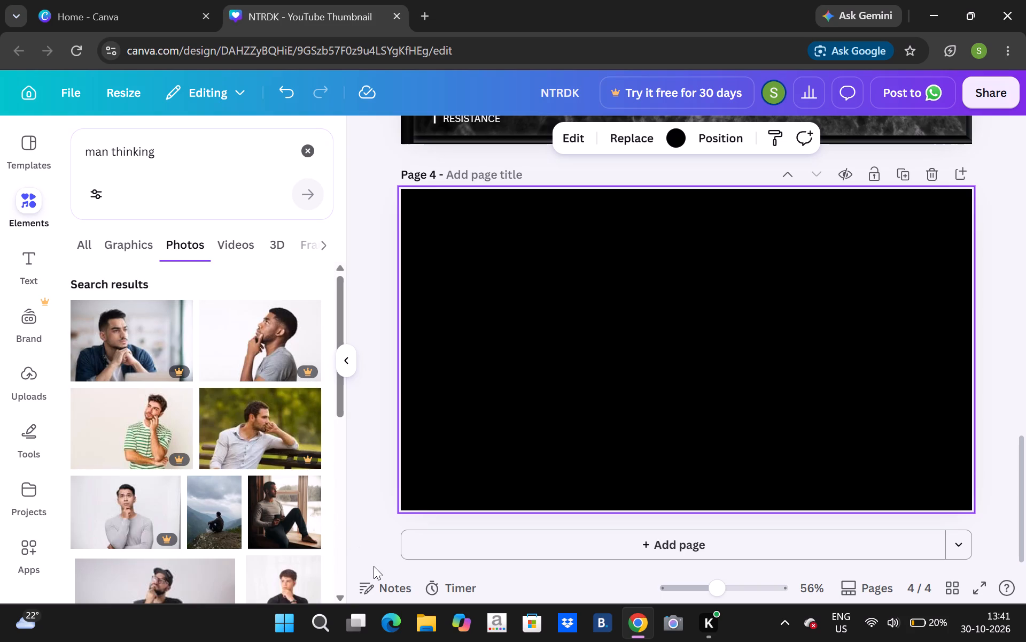
Browse the "man thinking" photo results for a picture that suits the black page 4.
double_click(343, 587)
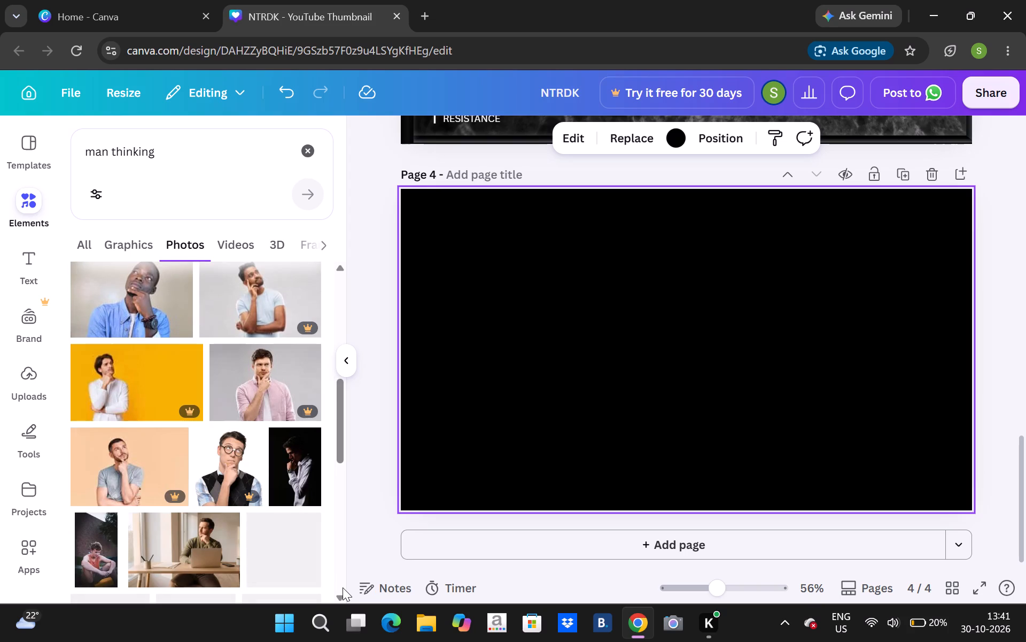
left_click(343, 587)
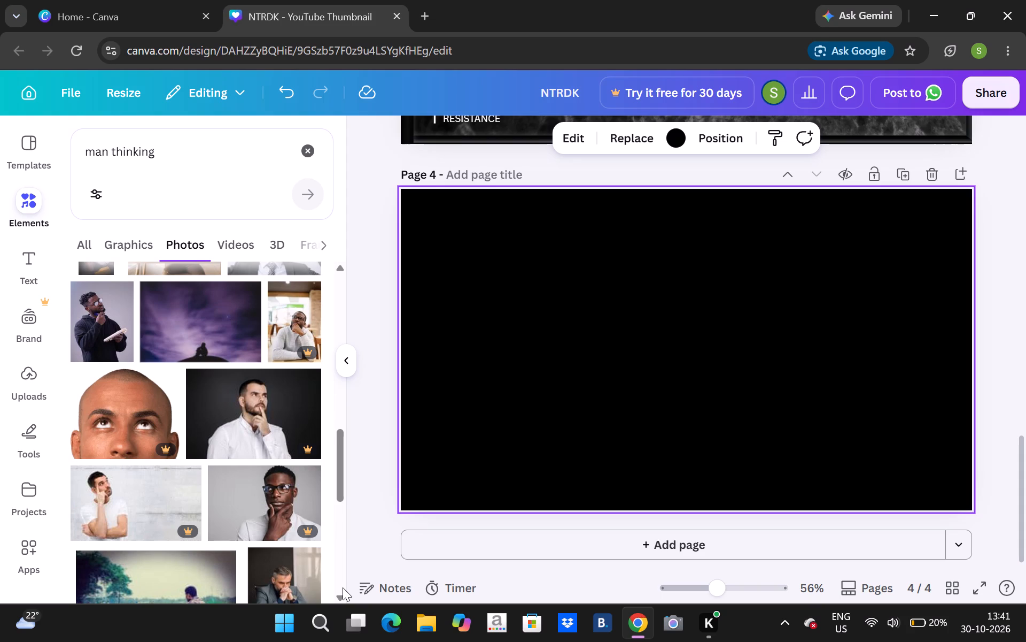
key("Down")
key("Up")
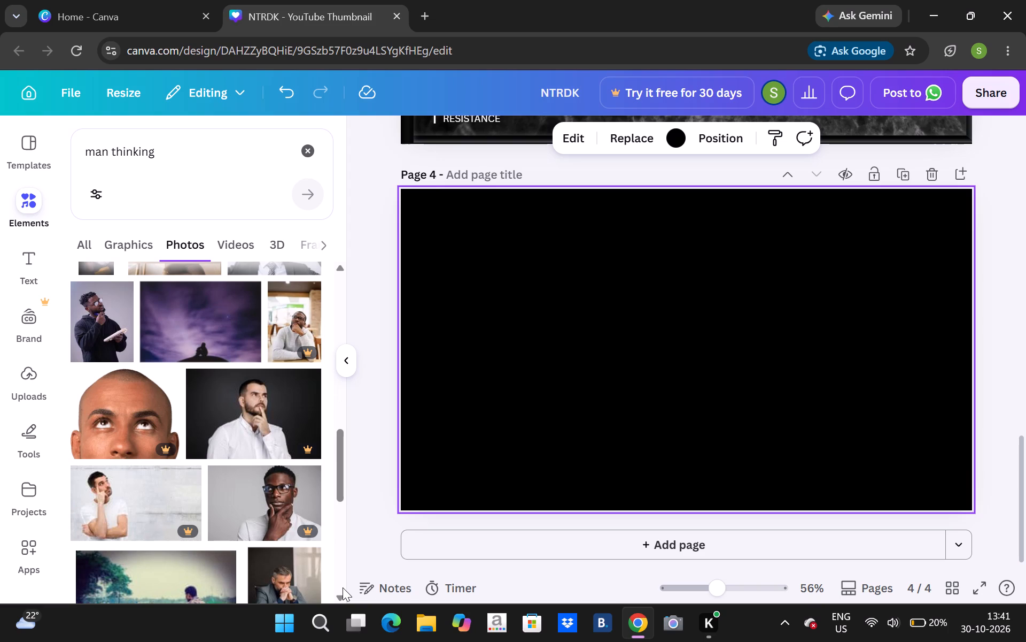
key("Down")
left_click(343, 587)
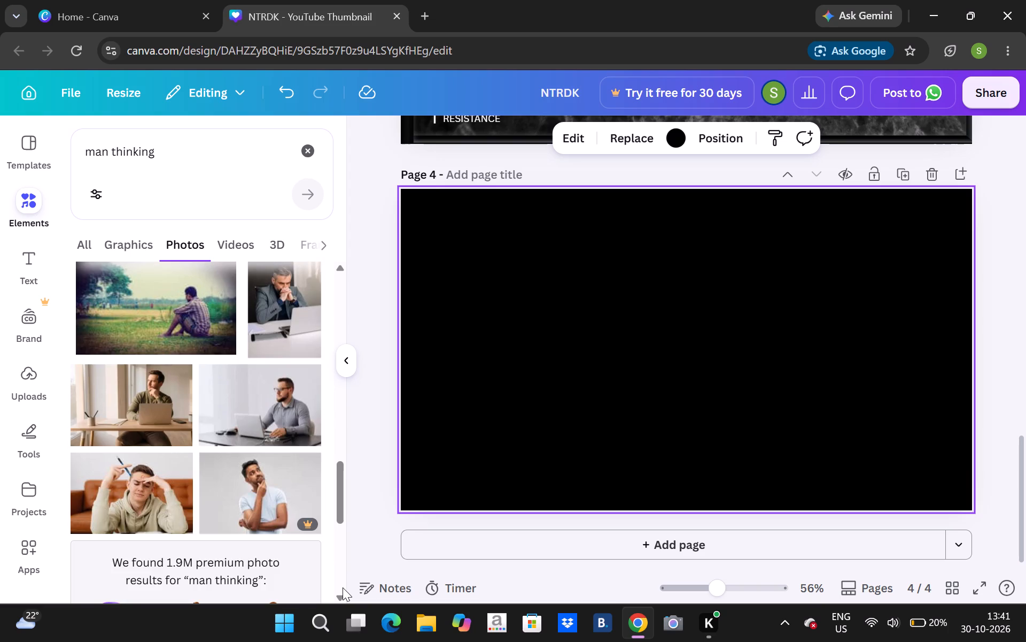
left_click(343, 587)
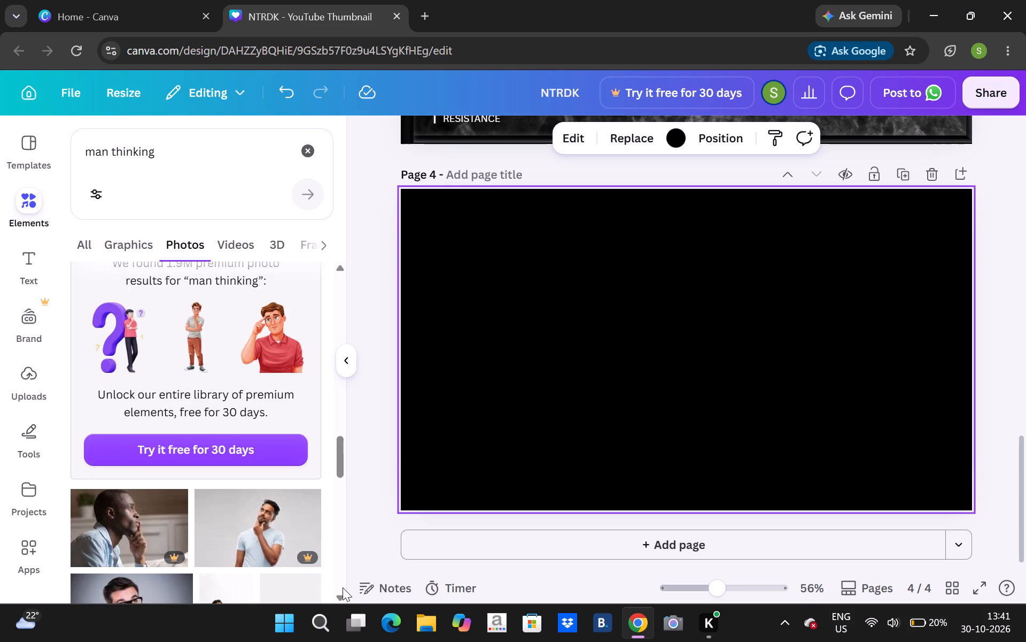
left_click(343, 587)
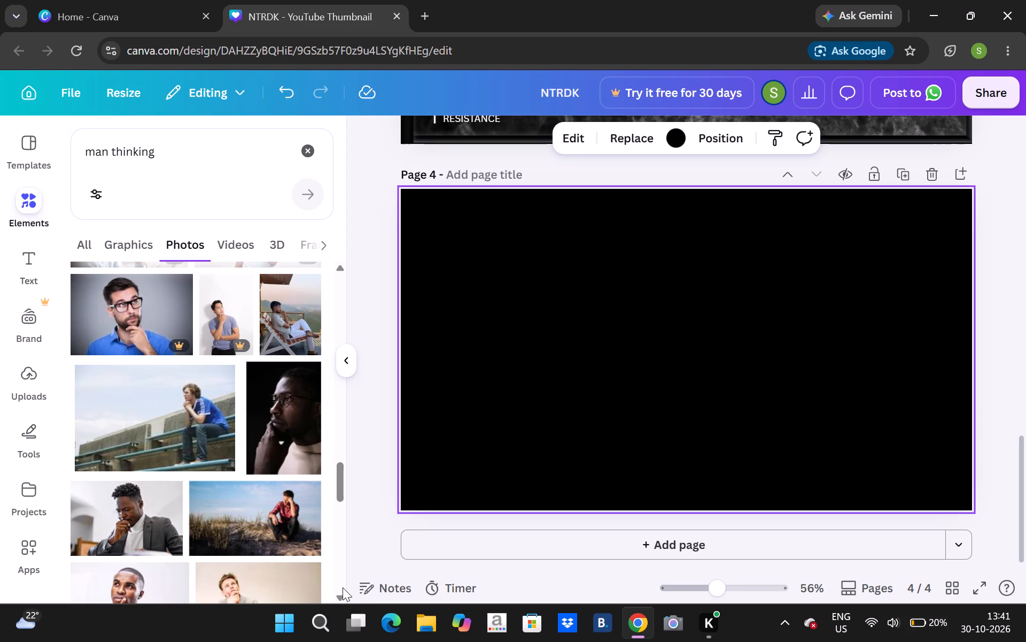
left_click(343, 587)
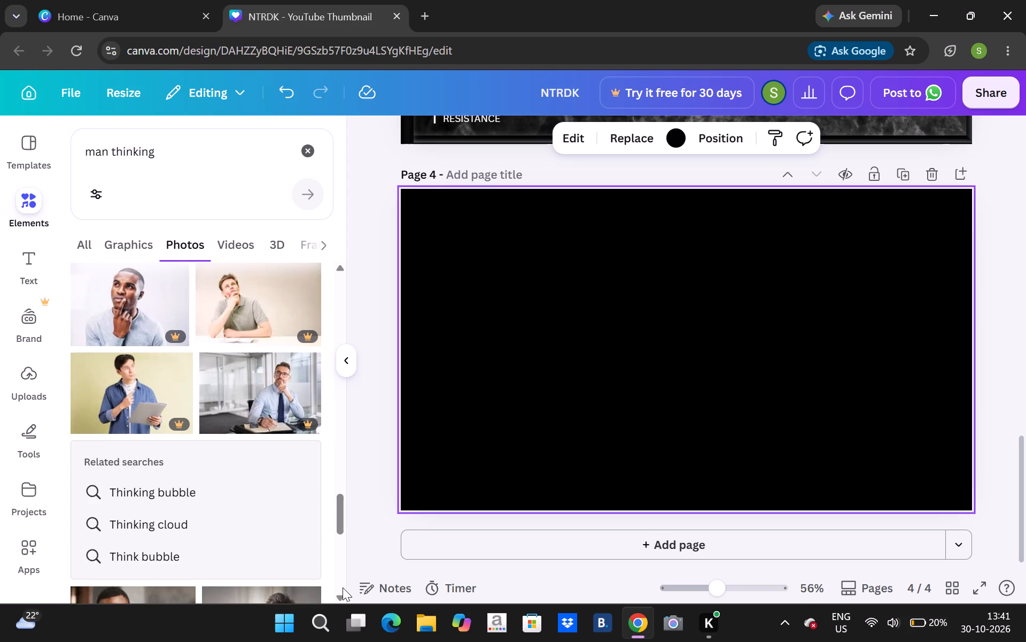
left_click(343, 587)
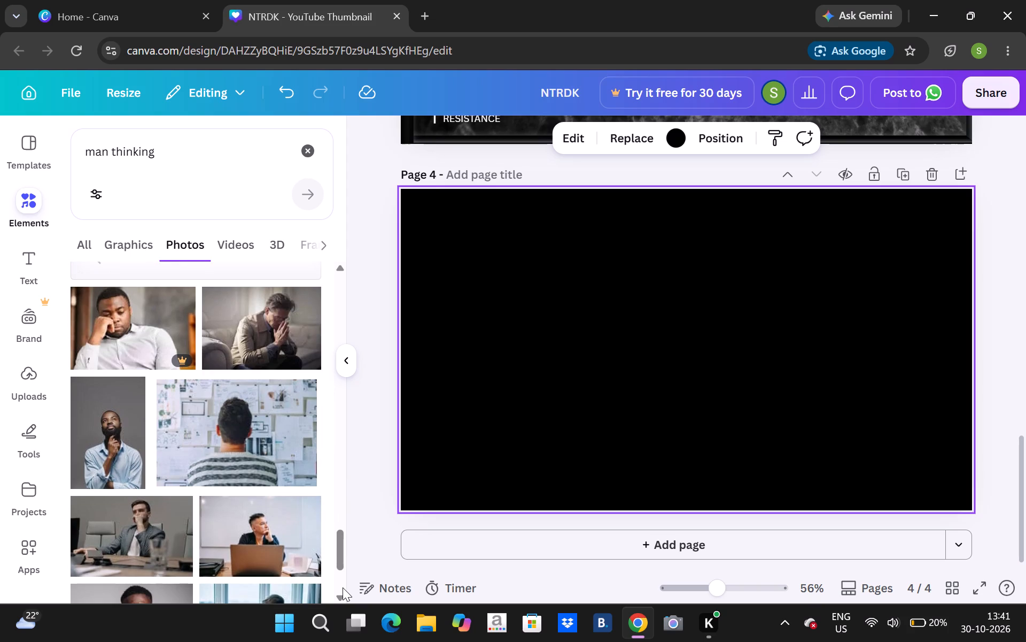
left_click(343, 587)
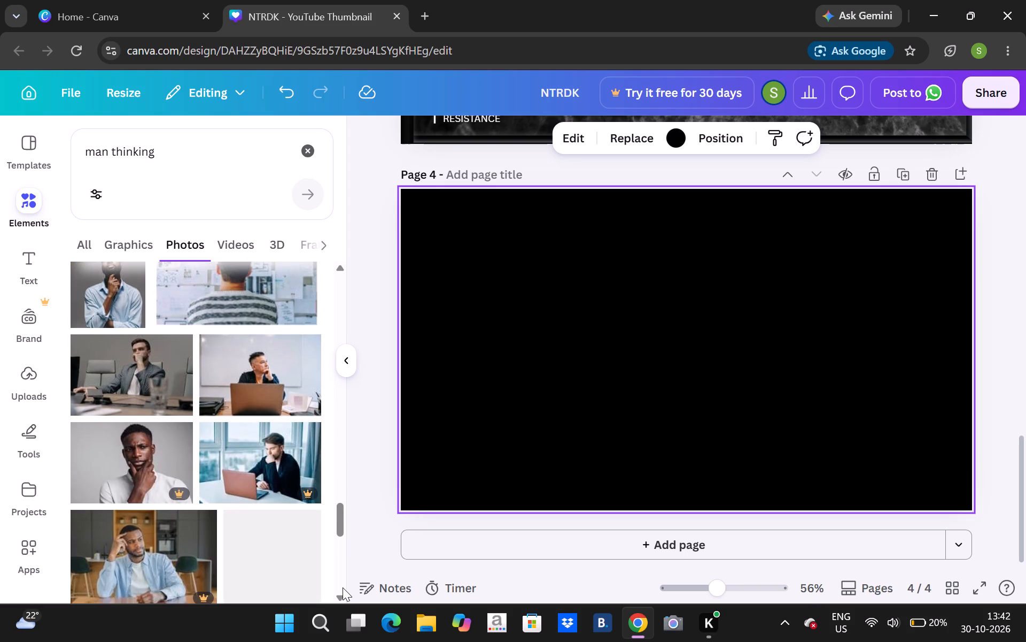
left_click(343, 587)
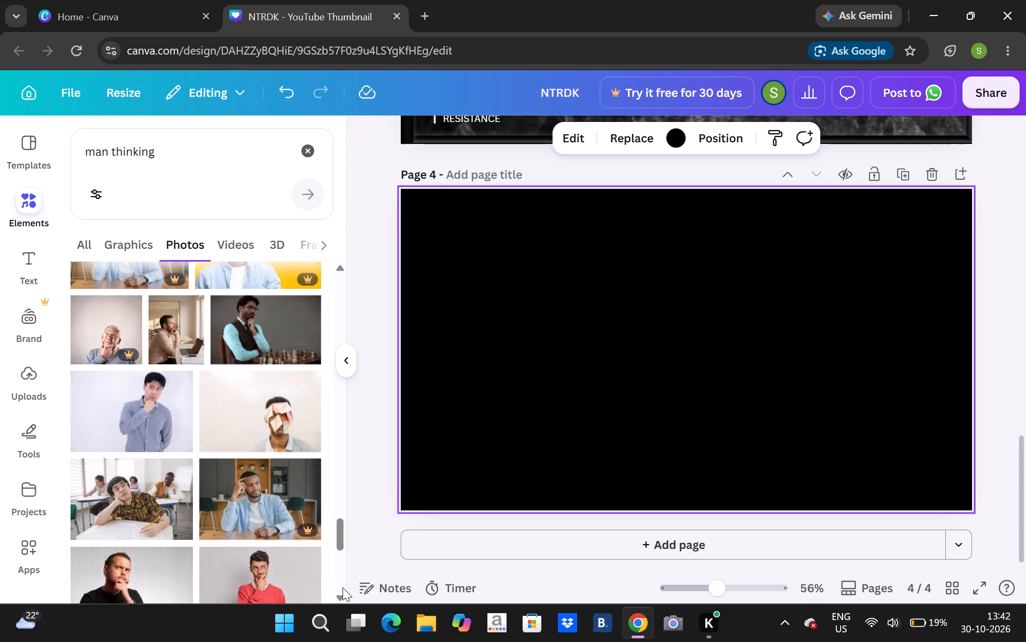
right_click(343, 587)
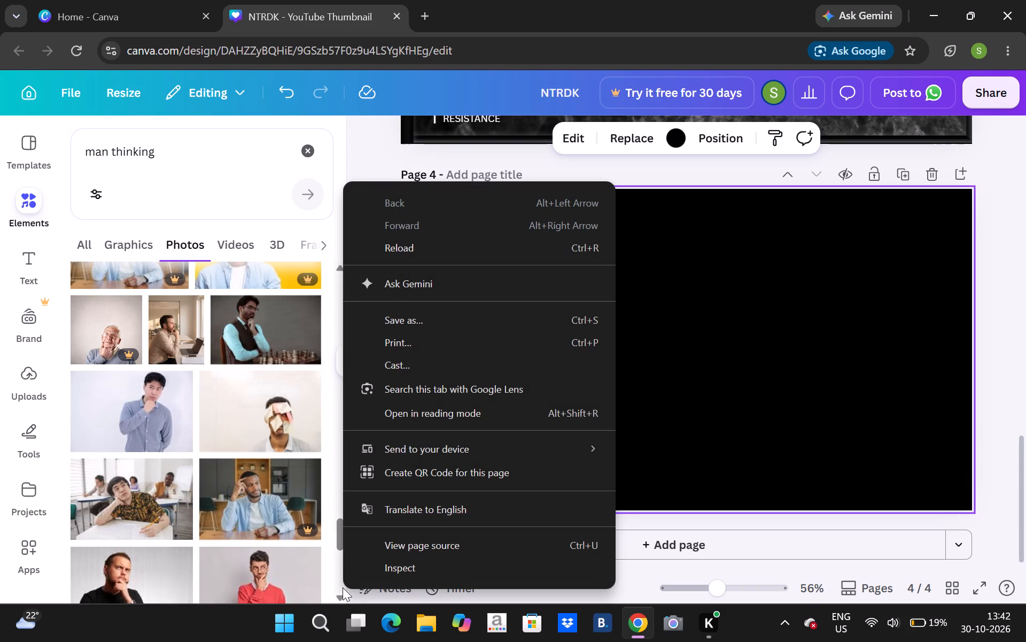
left_click(341, 592)
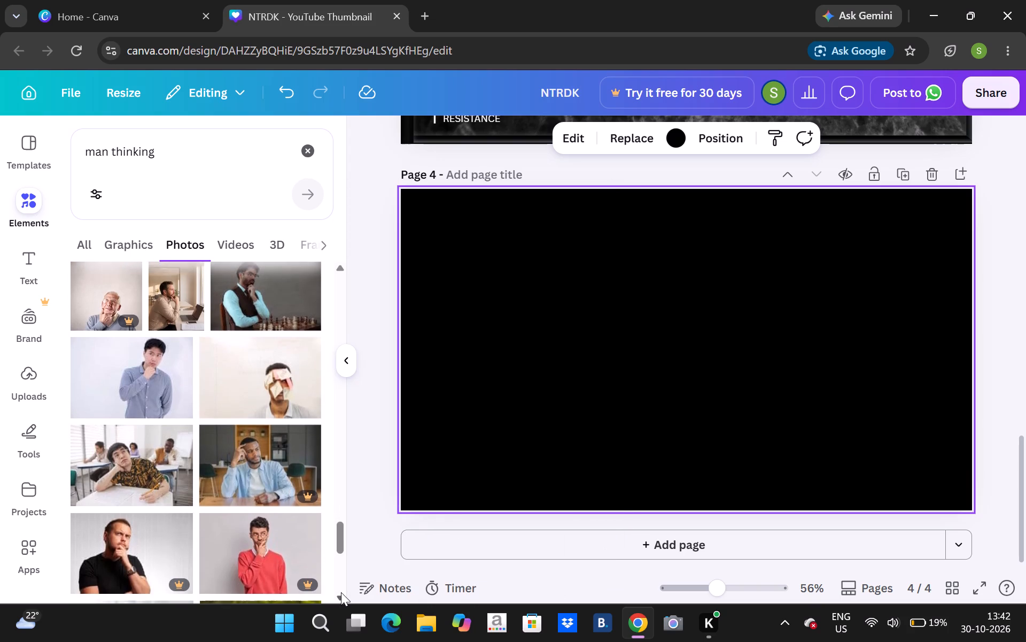
triple_click(341, 592)
triple_click(341, 592)
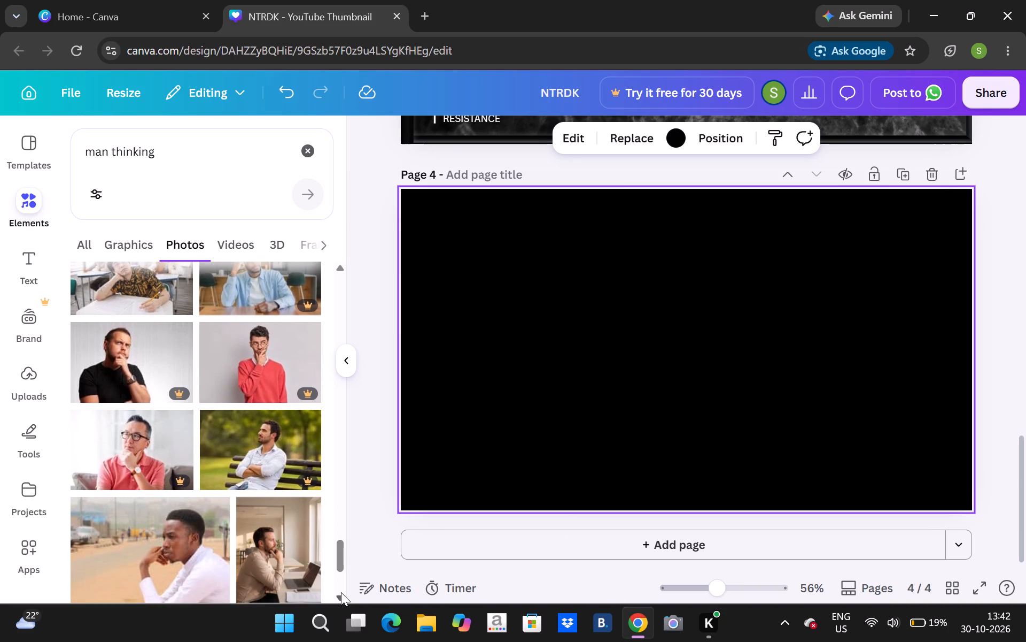
double_click(341, 592)
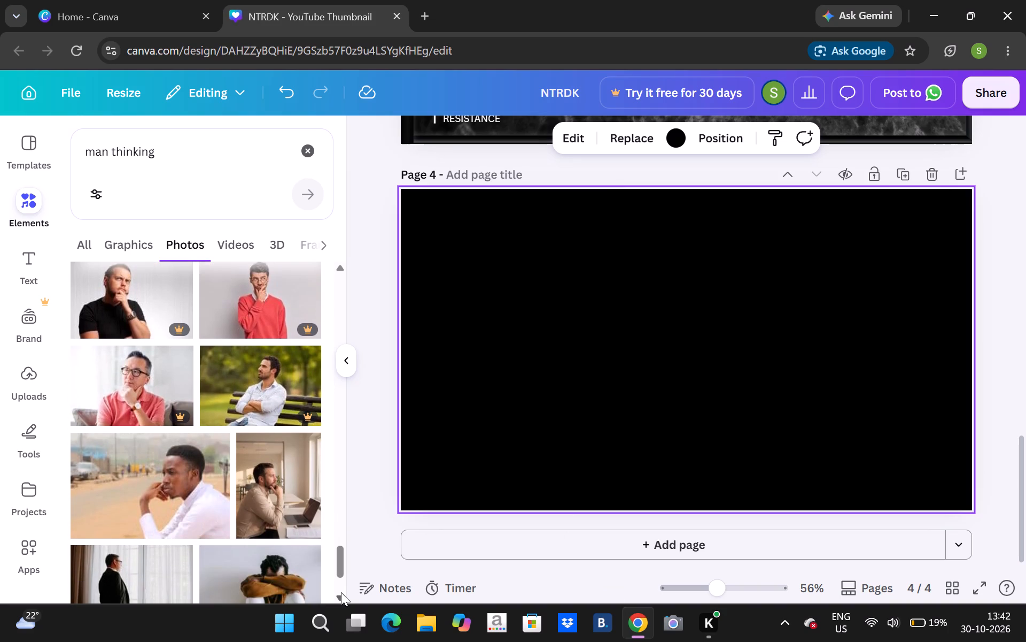
triple_click(341, 592)
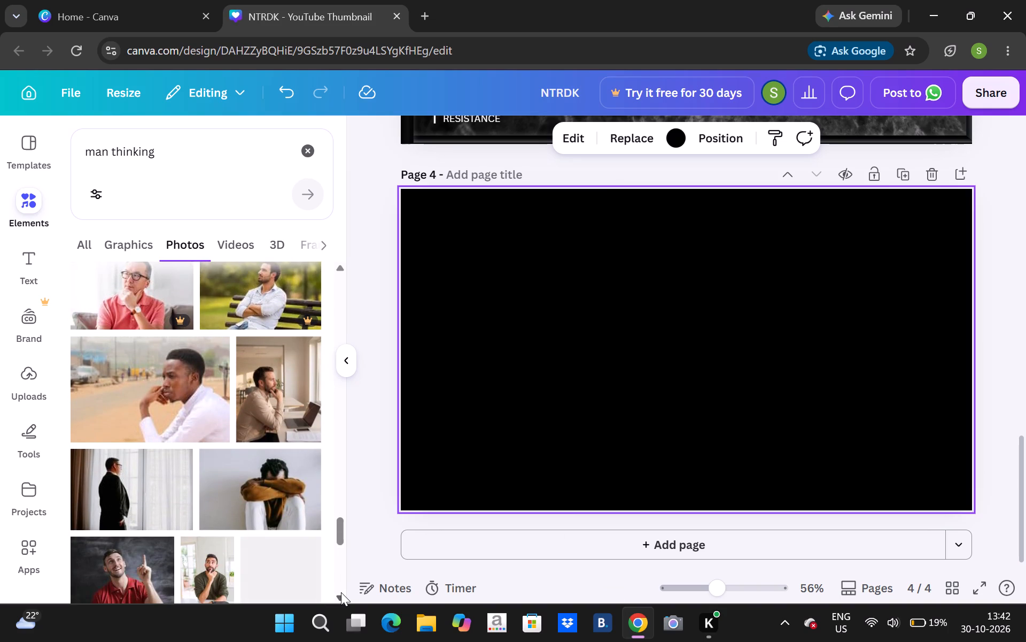
left_click(341, 592)
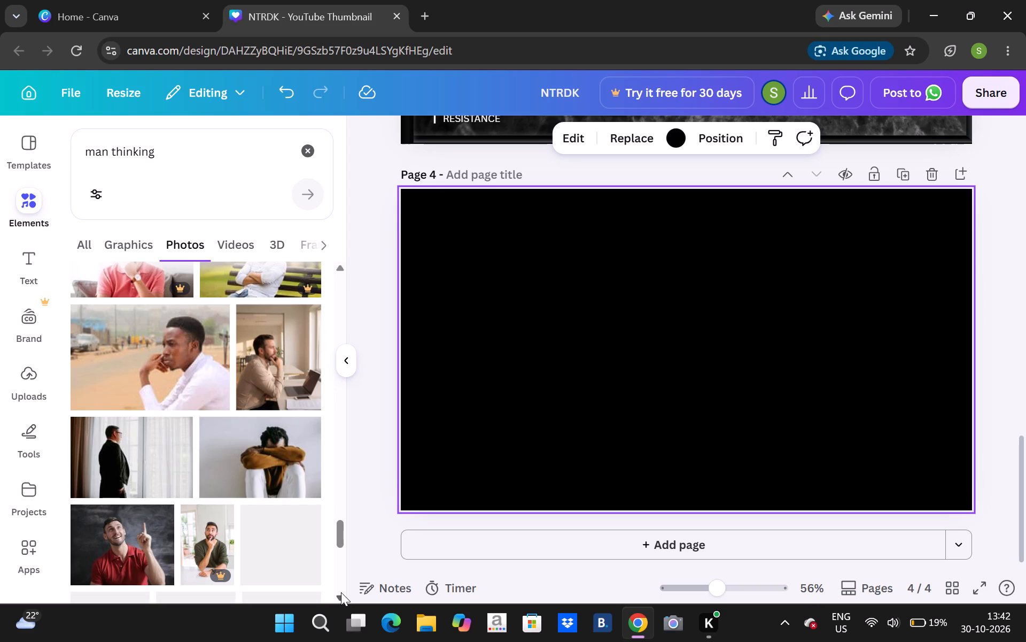
triple_click(341, 592)
triple_click(341, 592)
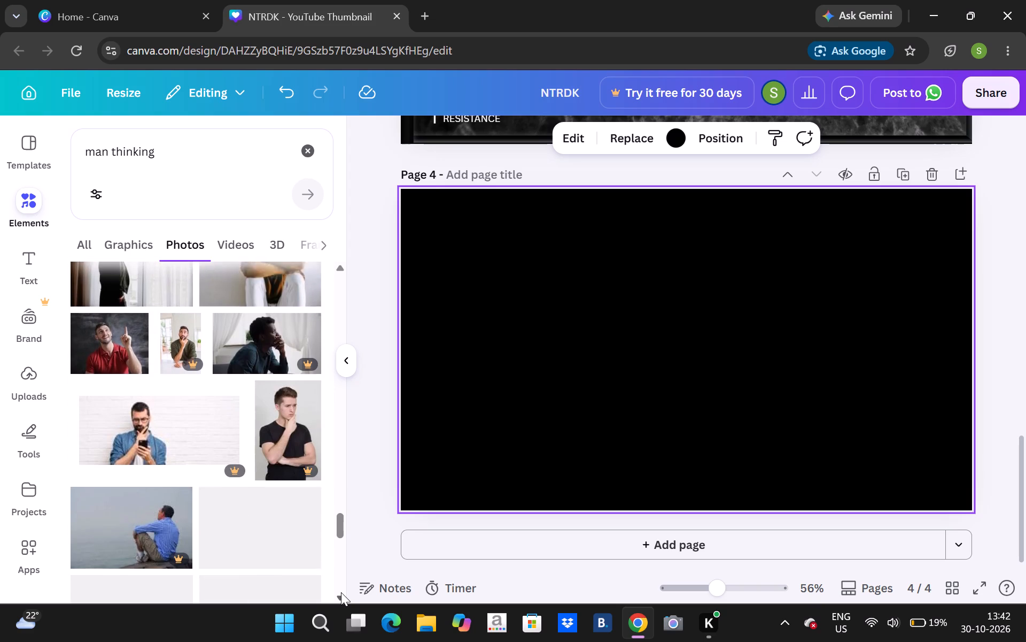
left_click(341, 592)
triple_click(341, 592)
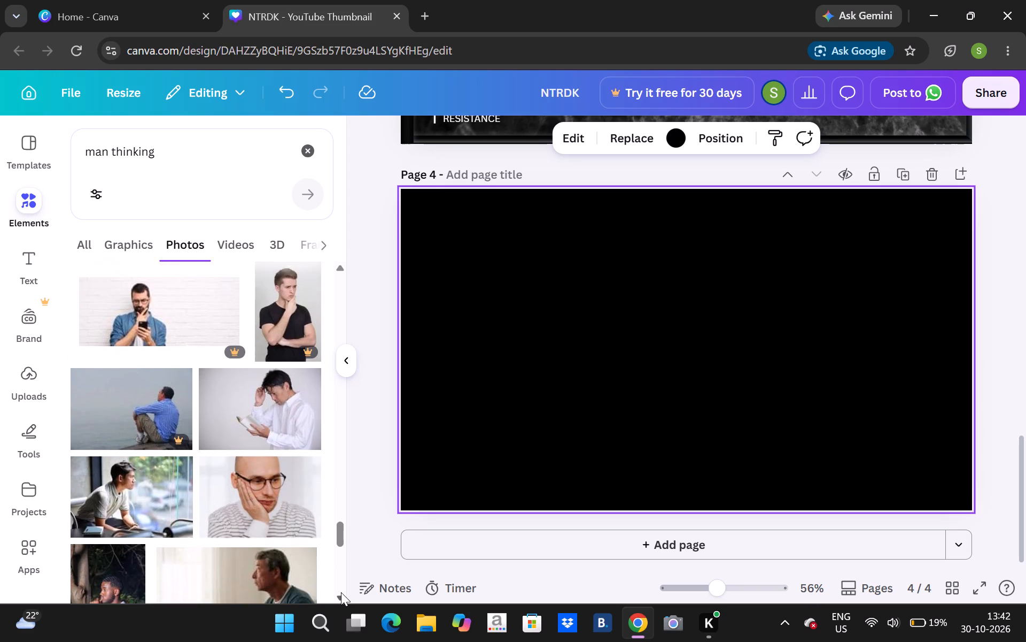
triple_click(341, 592)
left_click(341, 592)
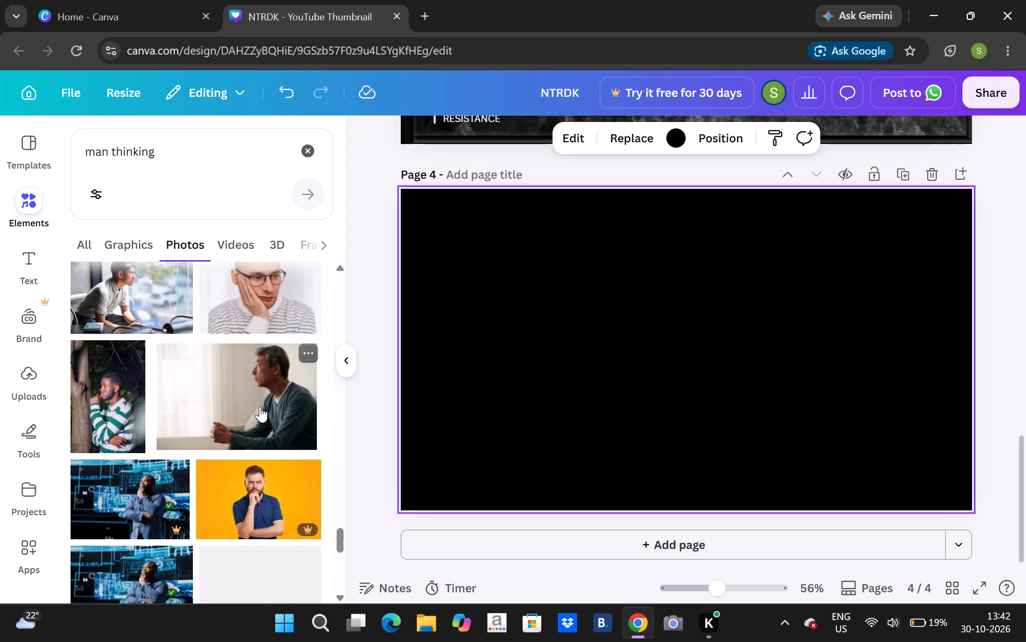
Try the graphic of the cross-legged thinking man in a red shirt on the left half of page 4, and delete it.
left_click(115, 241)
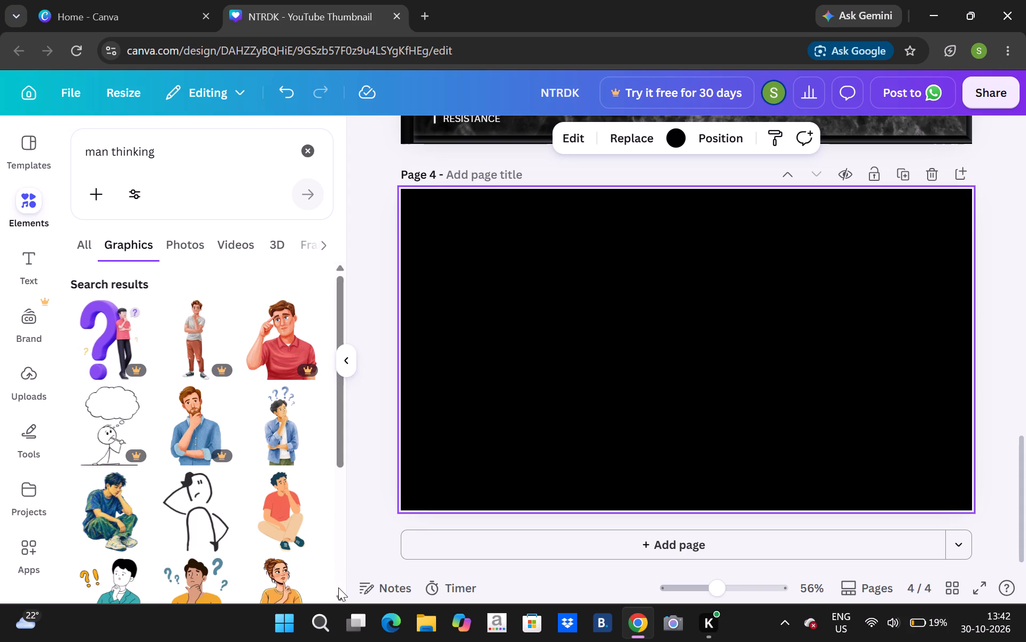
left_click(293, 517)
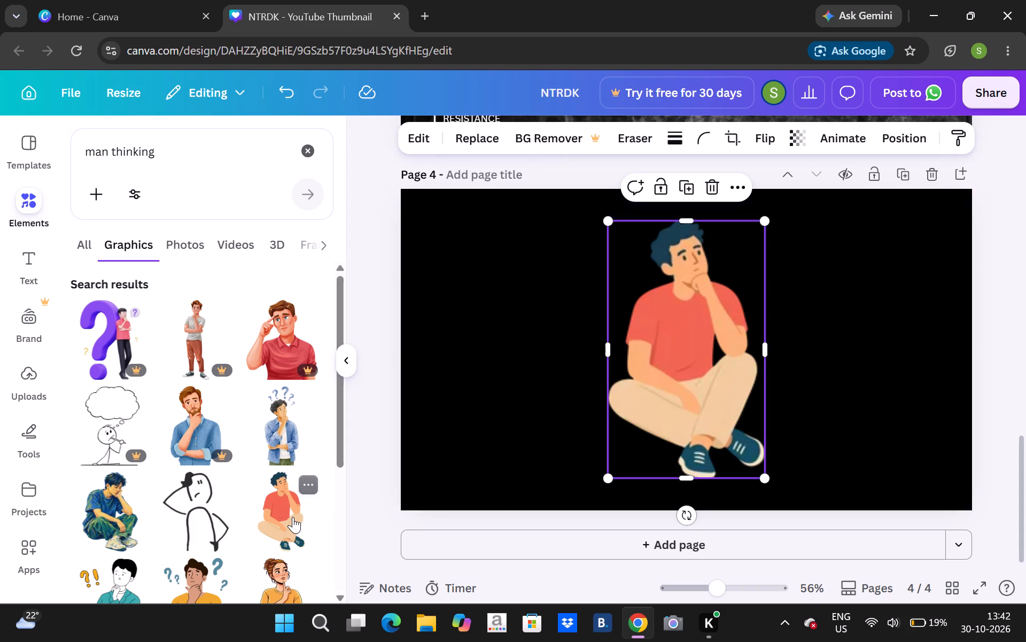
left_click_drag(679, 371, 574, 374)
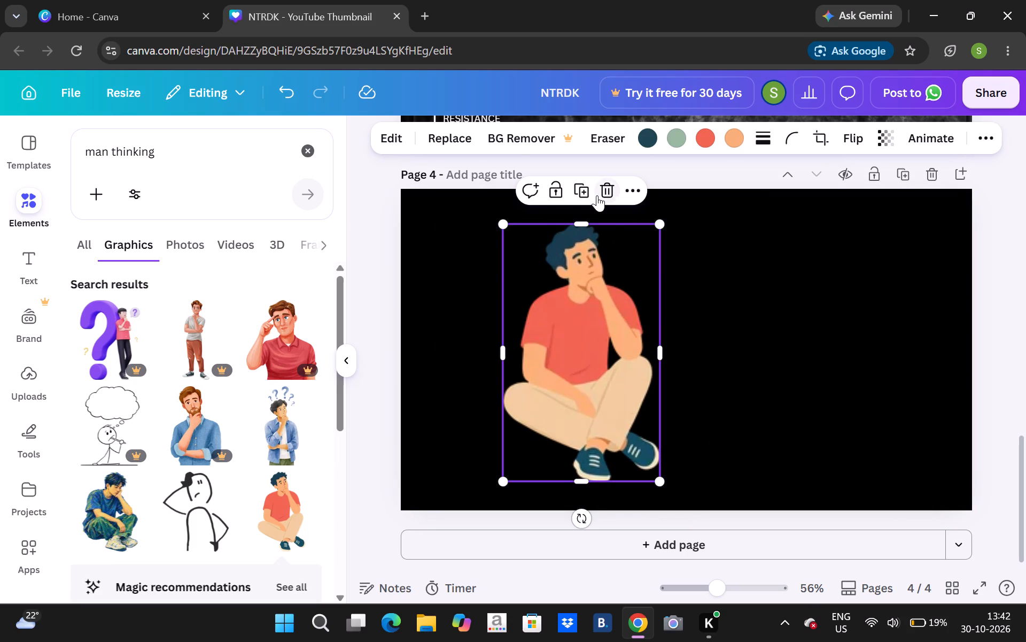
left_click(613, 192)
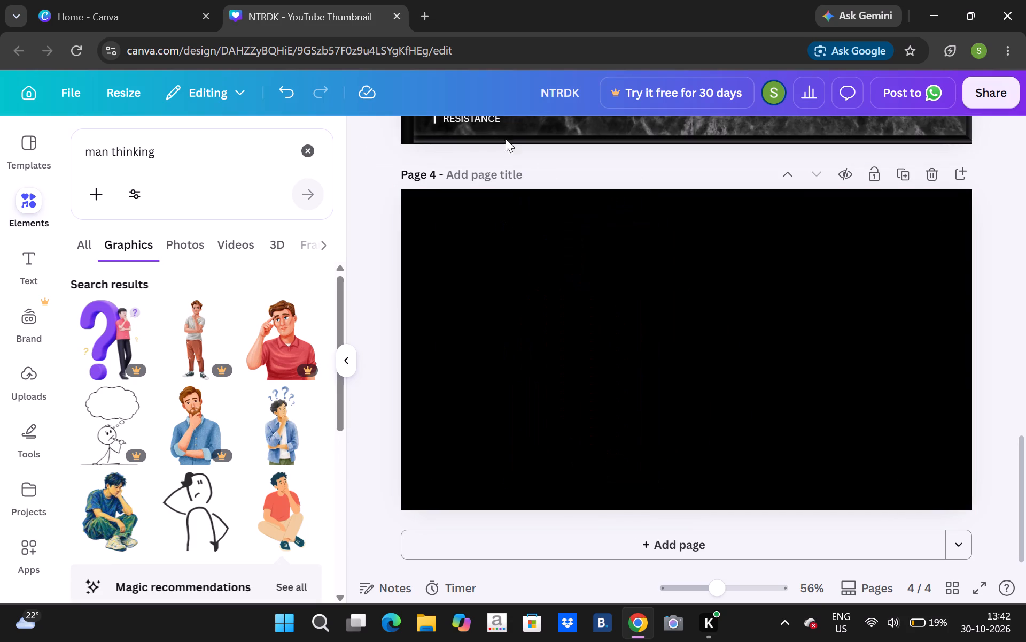
Search the elements library for "weak student" and limit the results to photos.
left_click(306, 154)
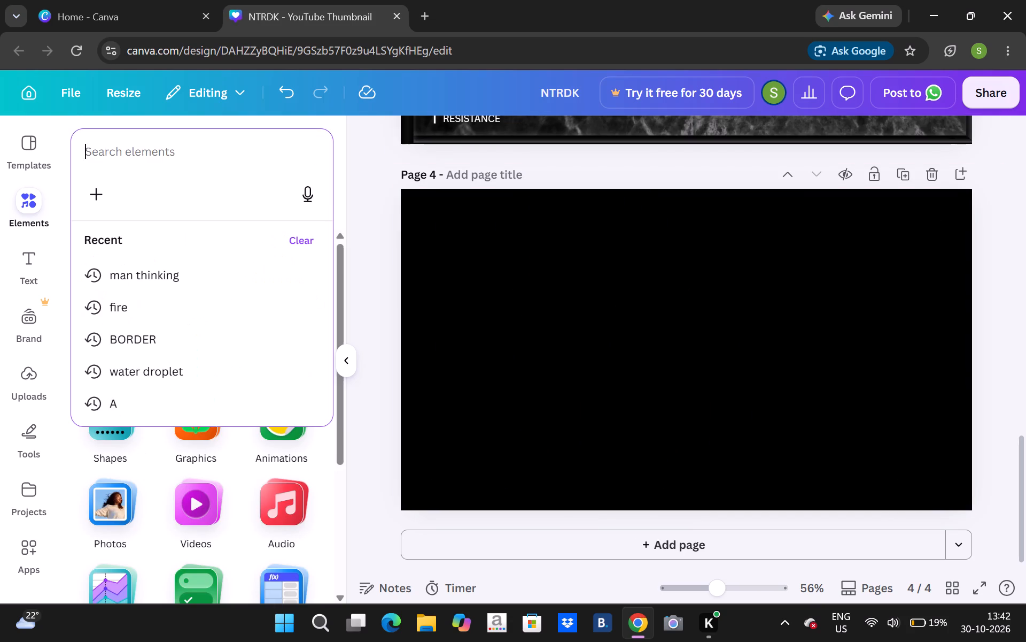
type("weak studen")
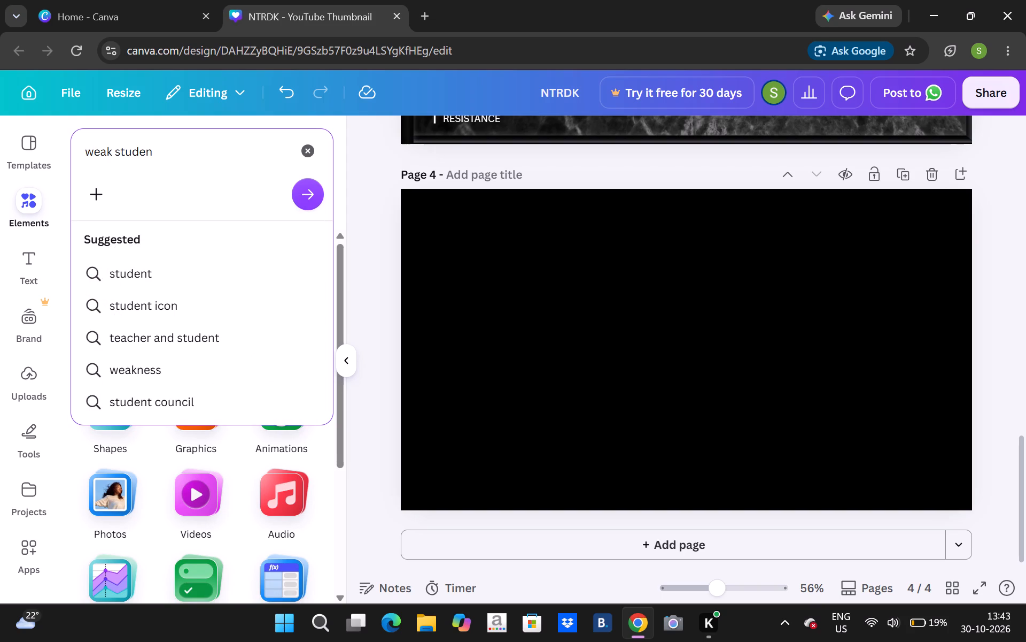
key("t")
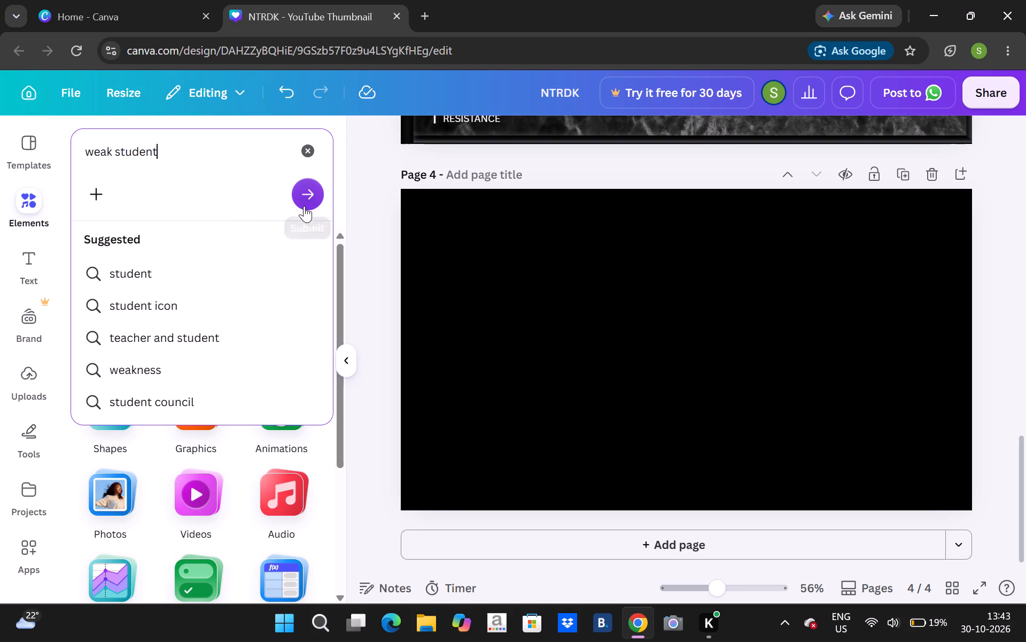
left_click(305, 203)
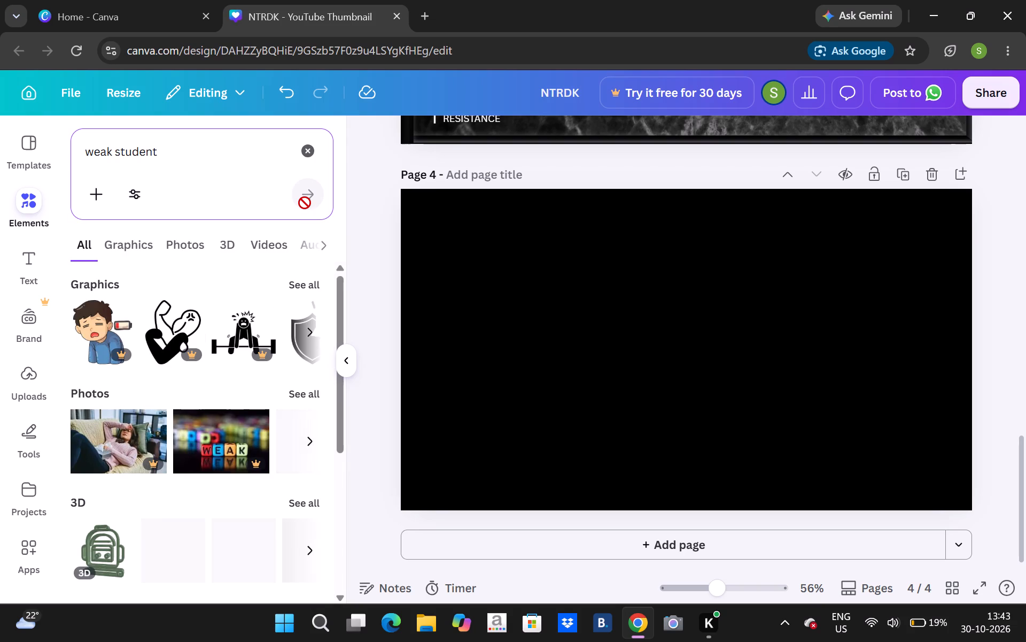
left_click(200, 242)
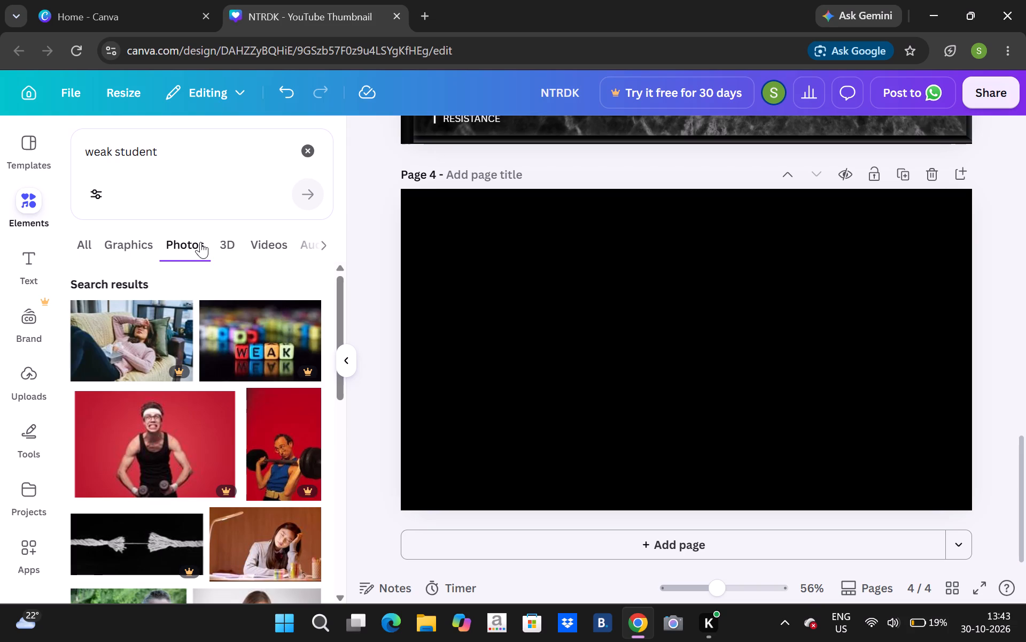
key("Right")
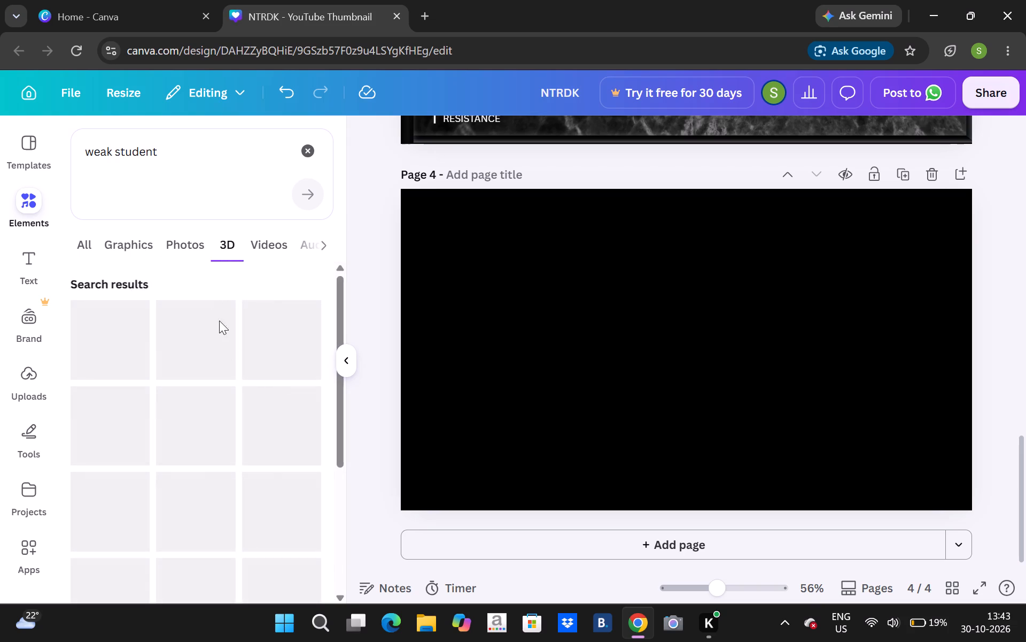
left_click(180, 235)
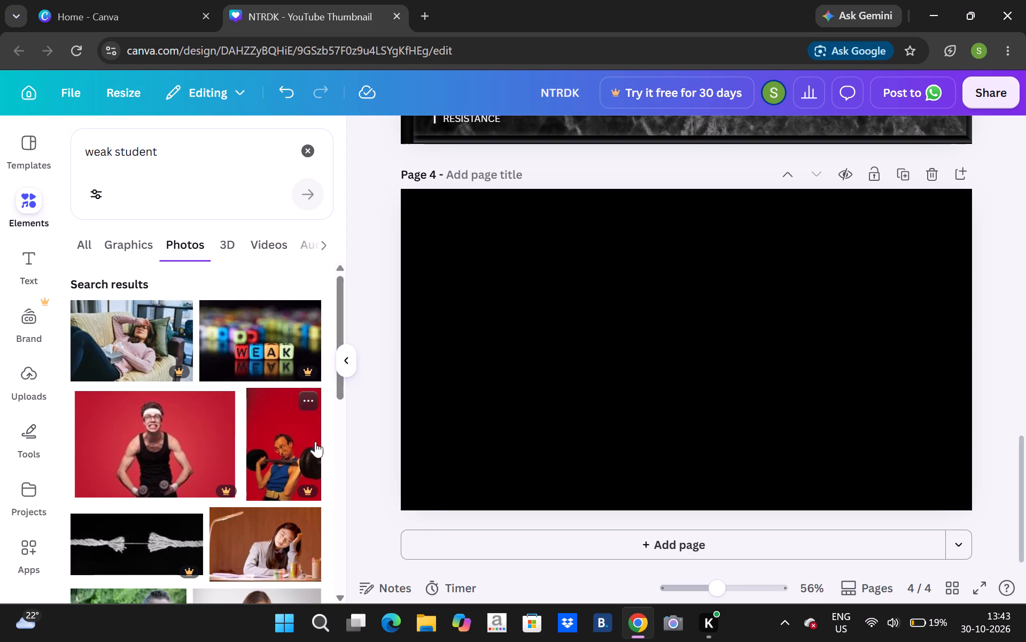
Browse the "weak student" photo results for pictures of struggling students that suit the black page 4.
left_click(337, 597)
triple_click(337, 597)
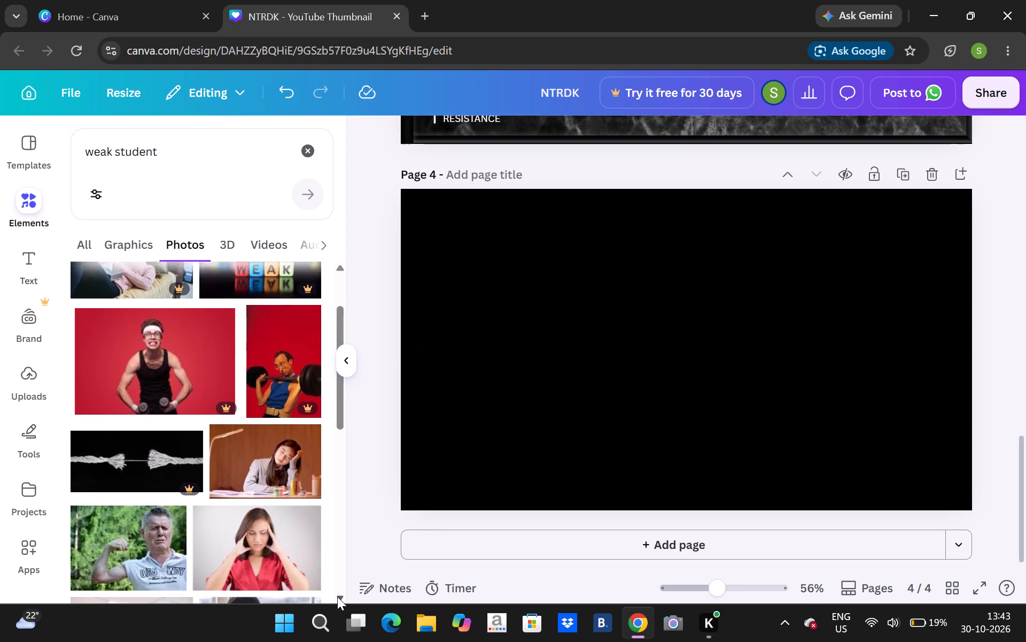
triple_click(337, 597)
double_click(337, 597)
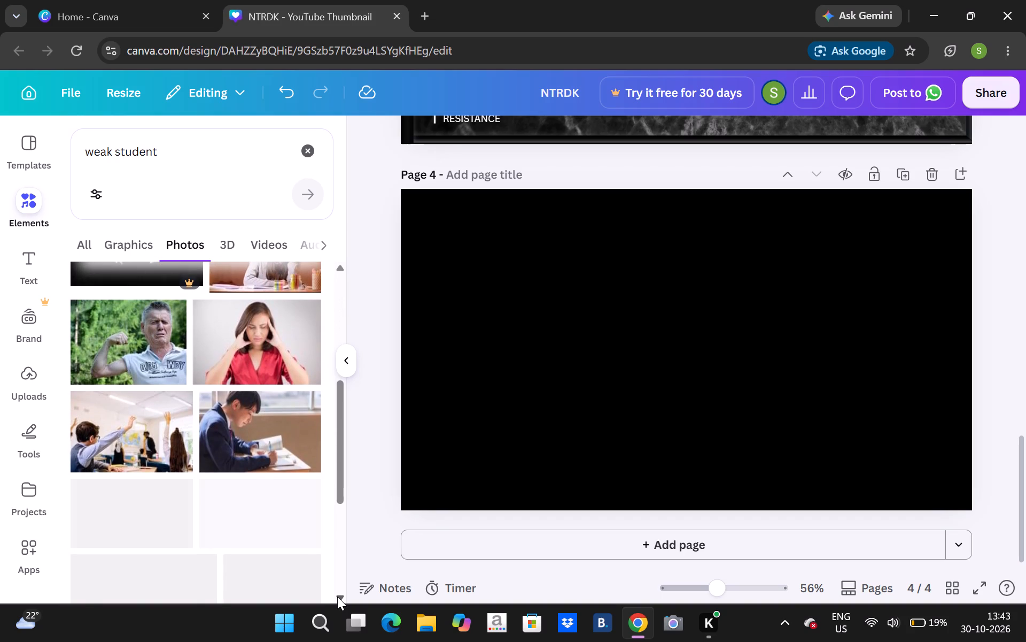
triple_click(337, 597)
triple_click(337, 597)
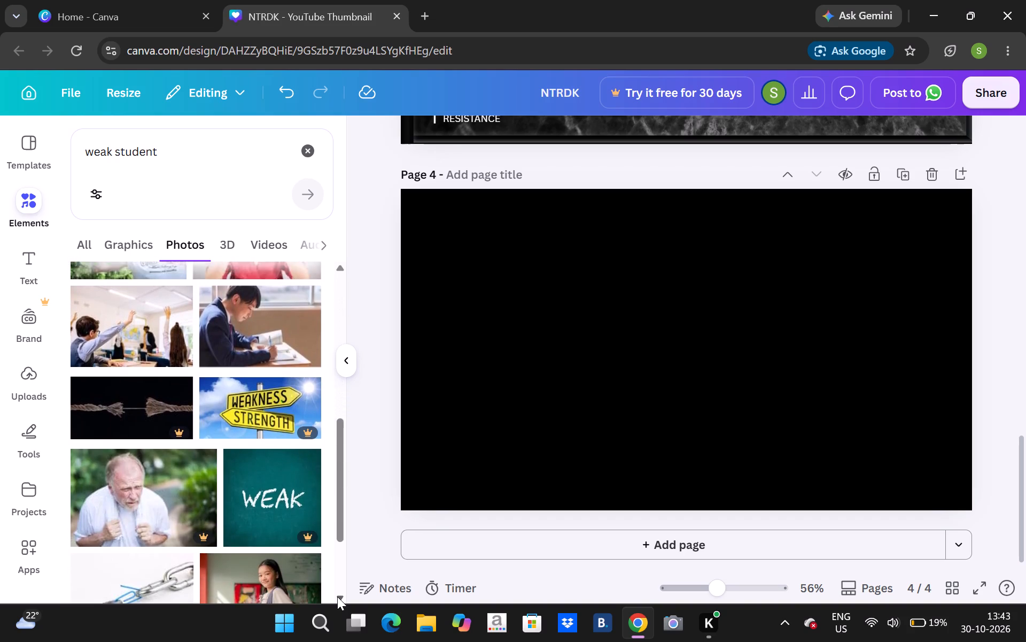
left_click(337, 597)
triple_click(337, 597)
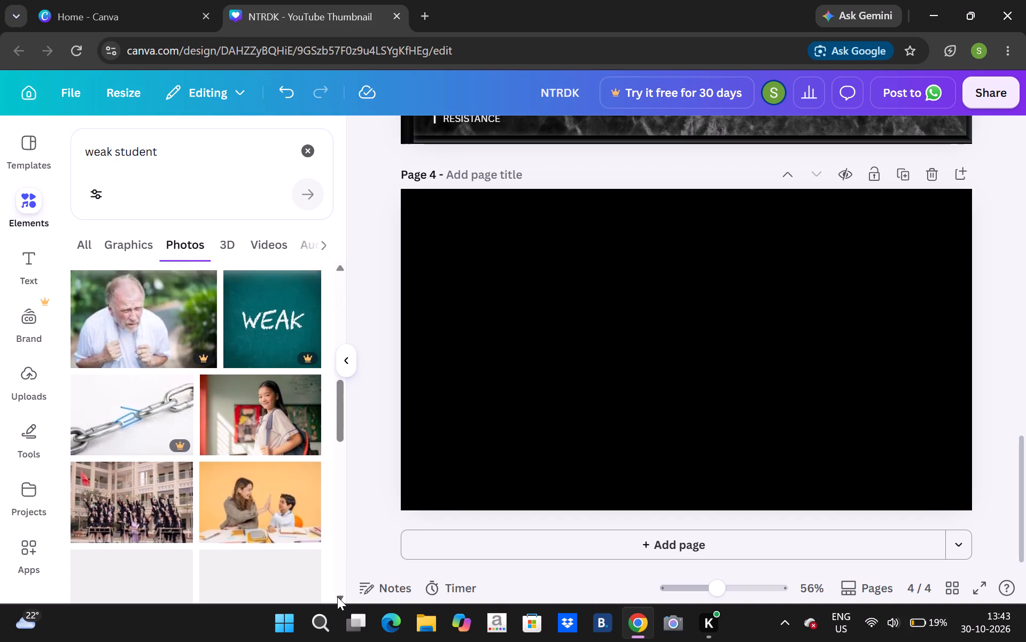
left_click(337, 597)
triple_click(337, 597)
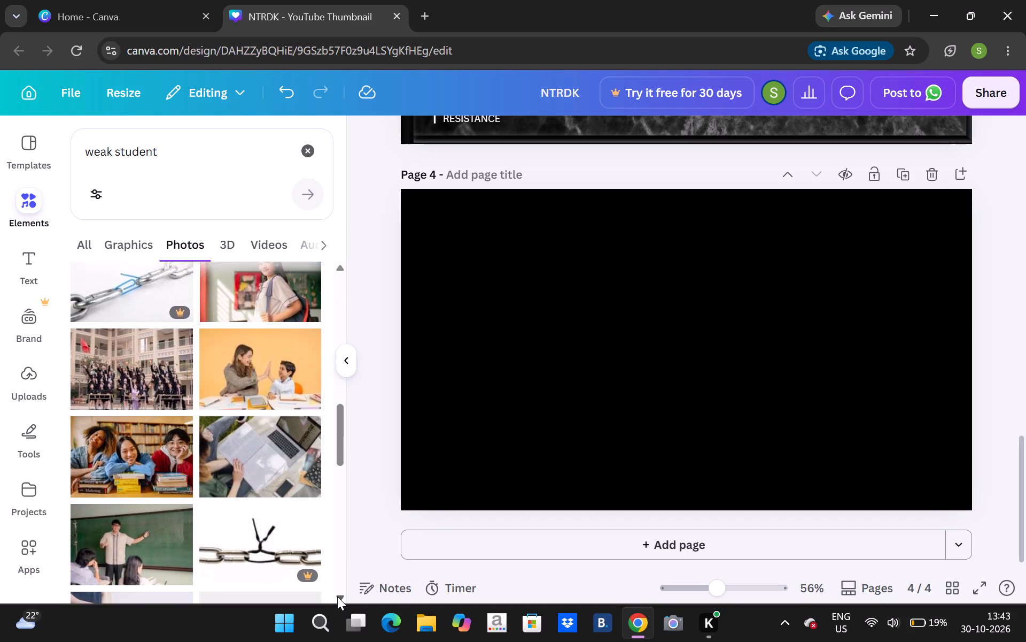
left_click(337, 597)
left_click(337, 597)
left_click(337, 597)
left_click(337, 597)
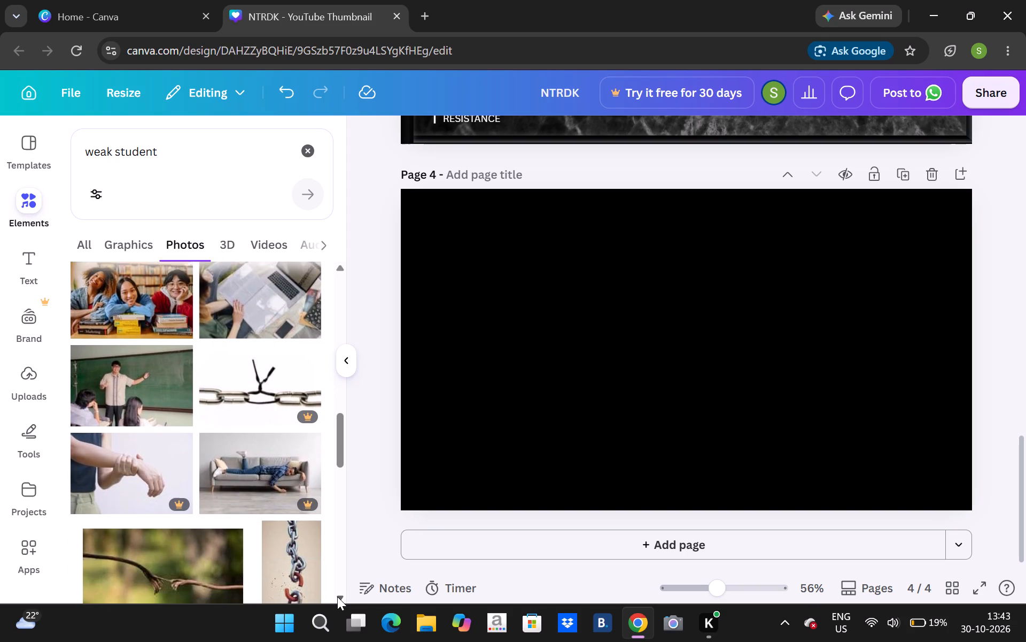
triple_click(337, 597)
left_click(337, 597)
left_click(337, 597)
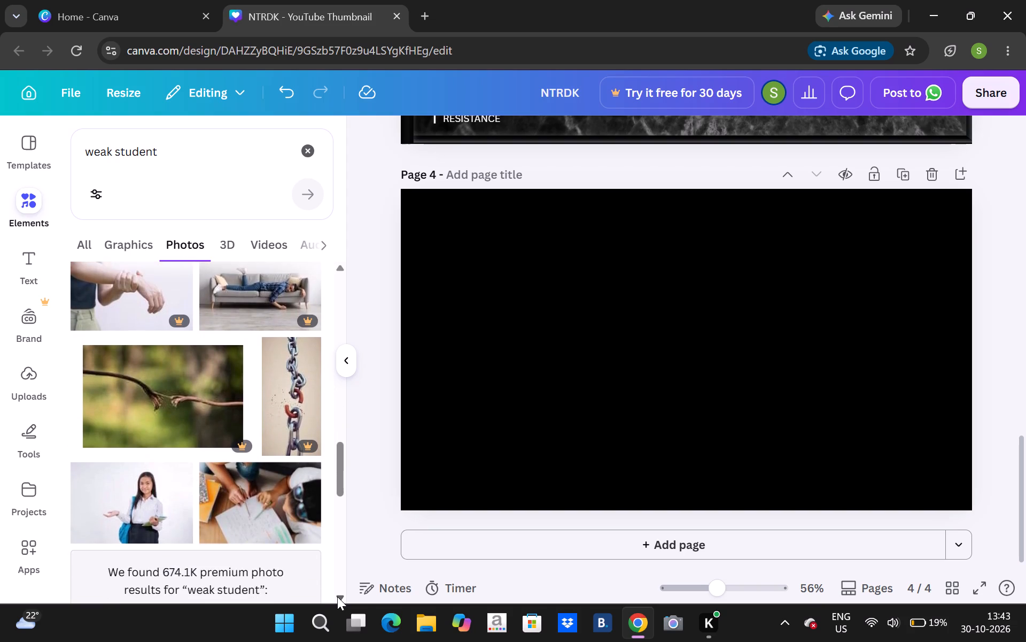
triple_click(337, 597)
triple_click(337, 597)
triple_click(337, 597)
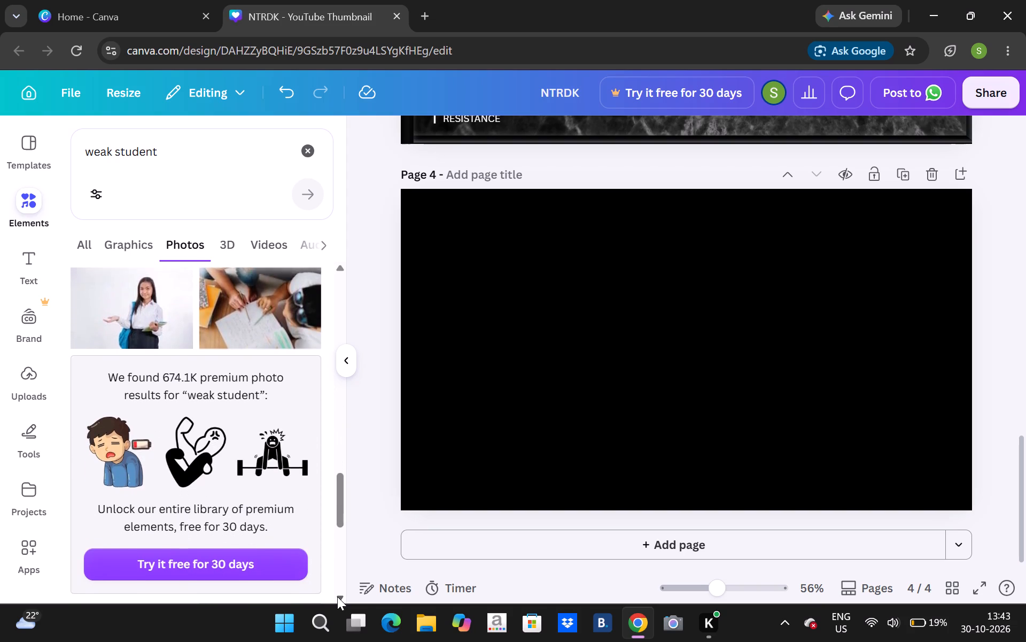
triple_click(337, 597)
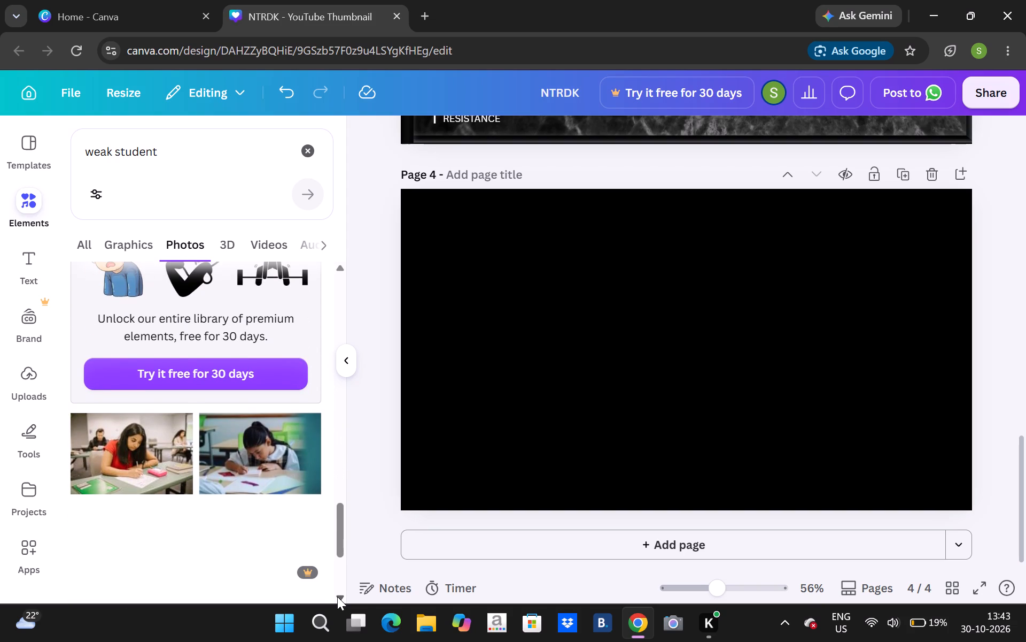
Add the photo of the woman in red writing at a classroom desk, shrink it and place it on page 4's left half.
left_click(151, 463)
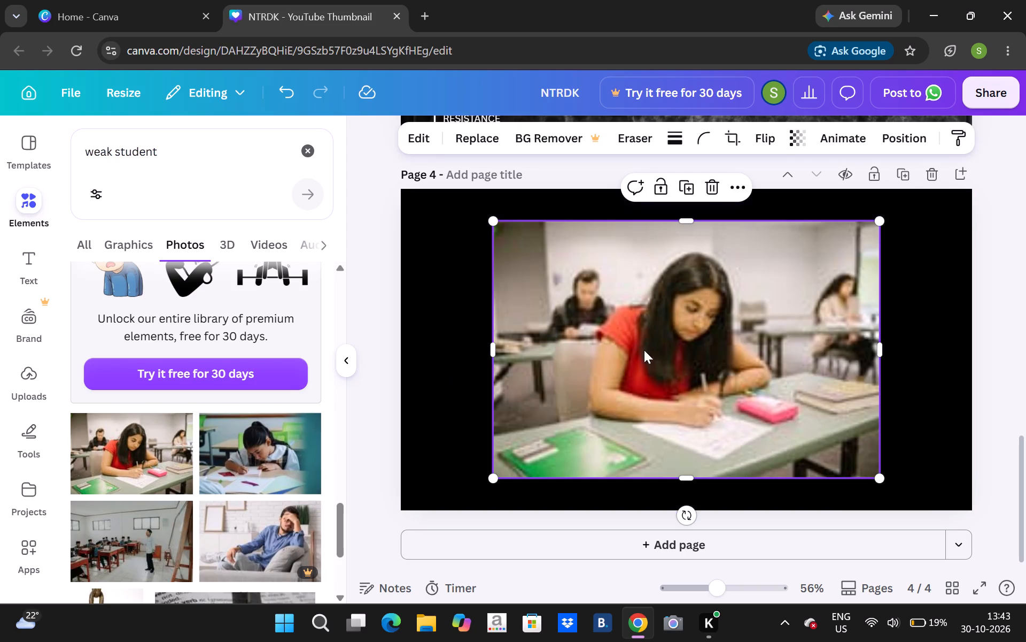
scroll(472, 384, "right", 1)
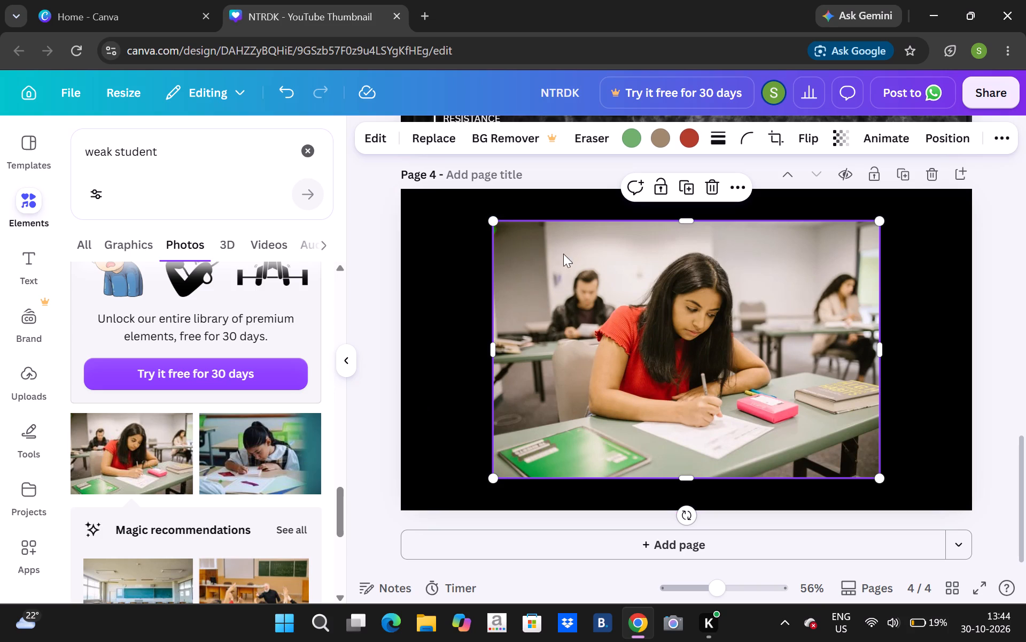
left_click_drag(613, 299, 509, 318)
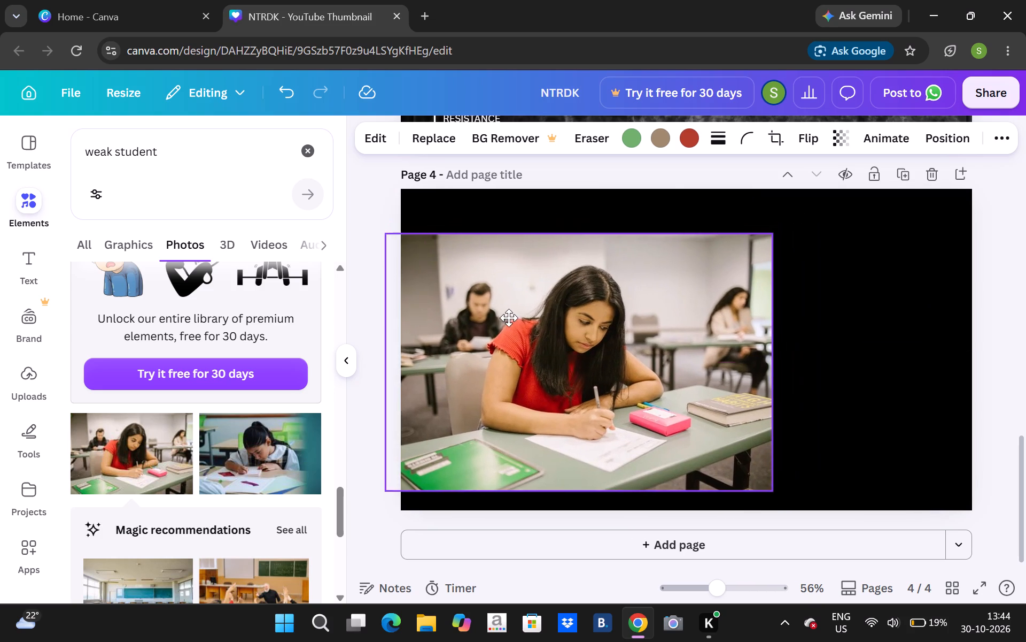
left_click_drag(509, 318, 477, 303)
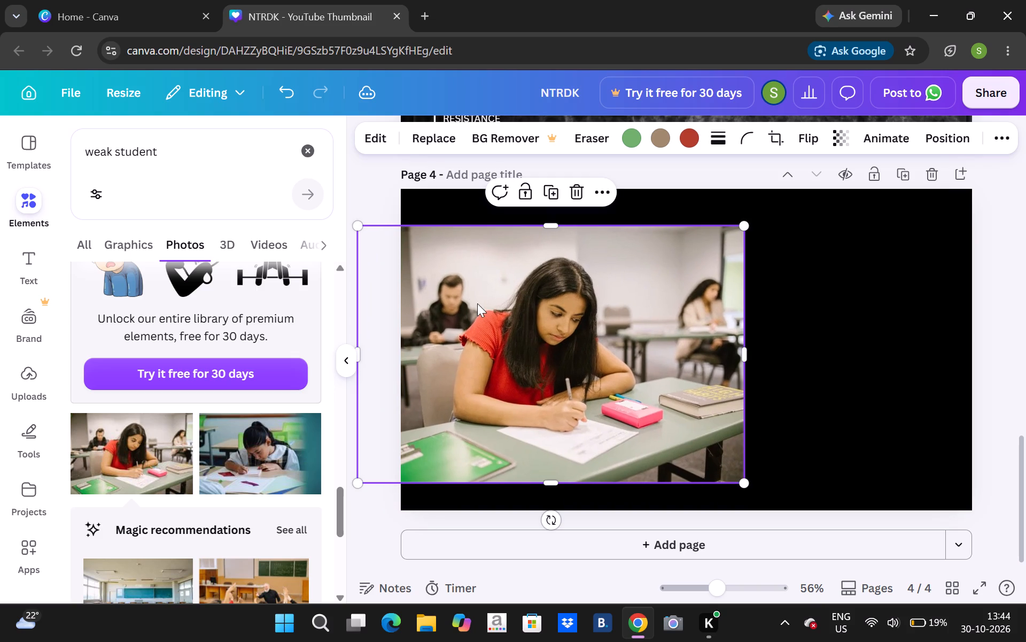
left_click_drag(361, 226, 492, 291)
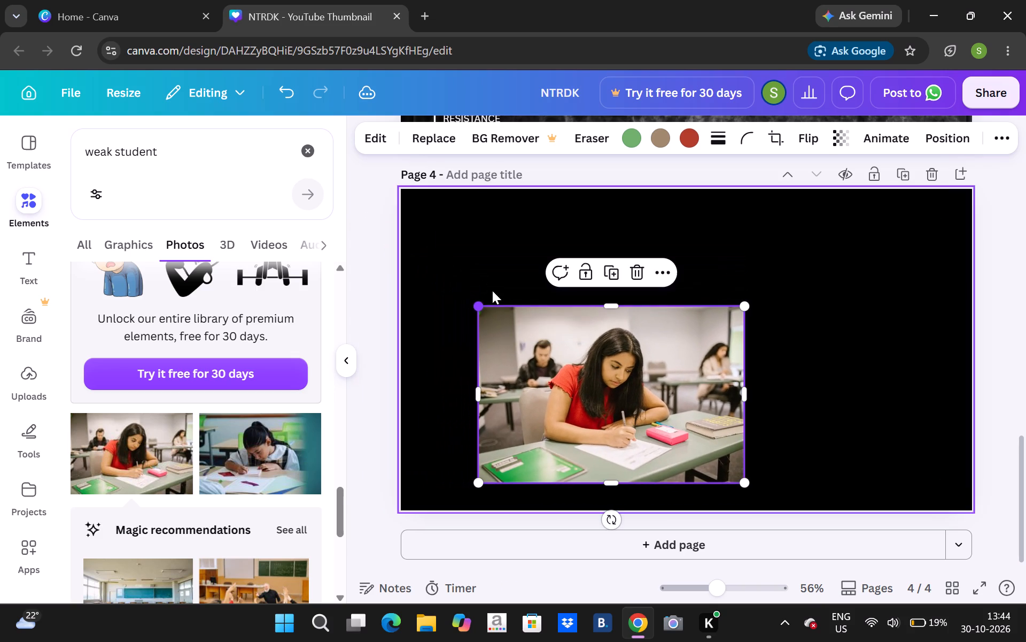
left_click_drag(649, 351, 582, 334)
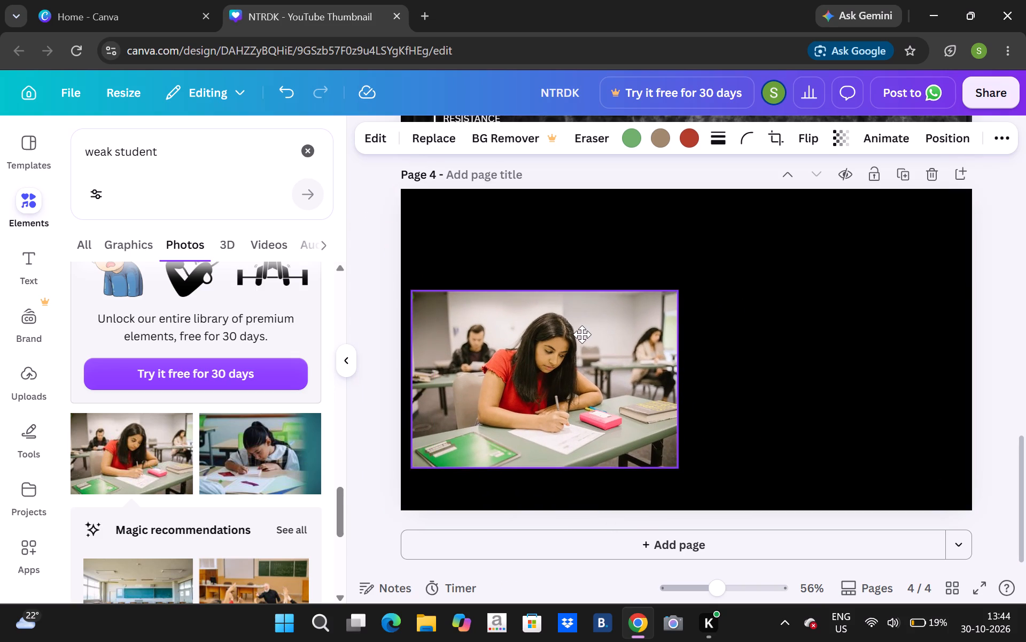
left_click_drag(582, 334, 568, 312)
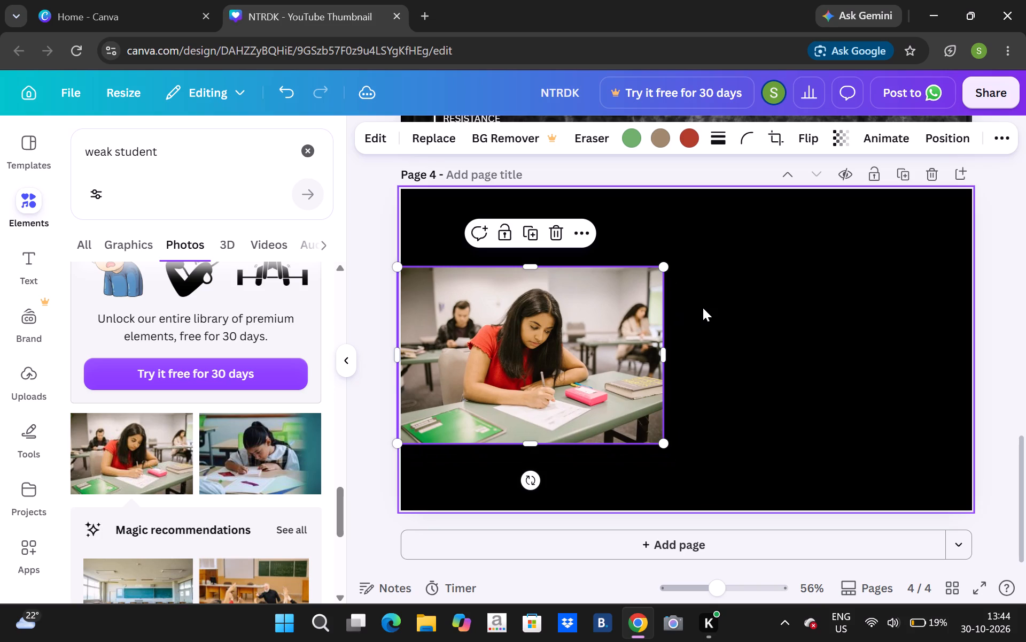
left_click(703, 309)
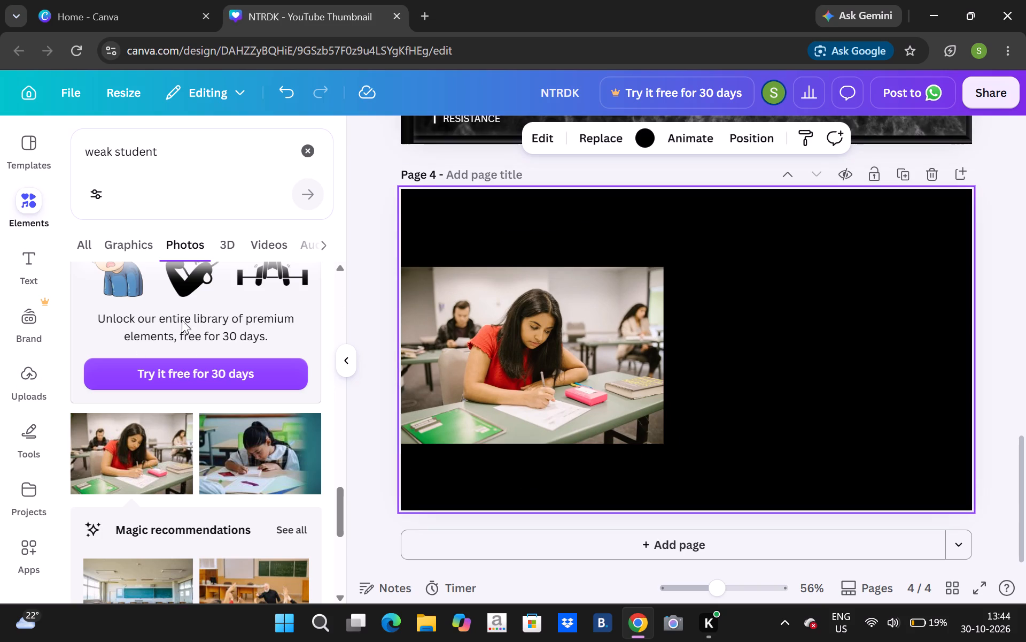
Add the photo of the ponytailed girl bent over her desk, shrink it and place it on page 4's right half.
left_click(281, 469)
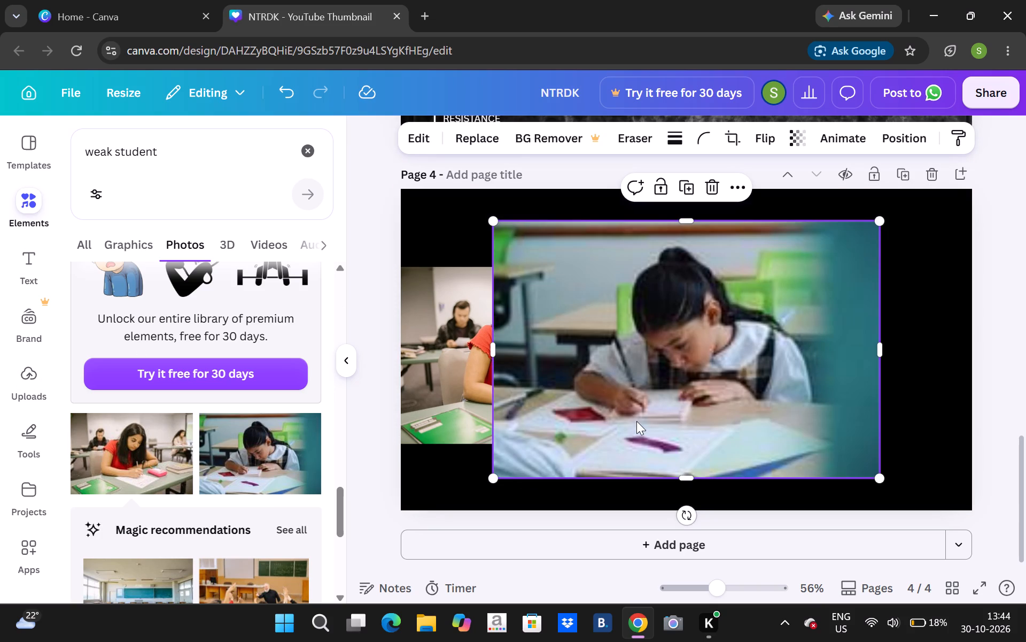
left_click_drag(644, 421, 772, 417)
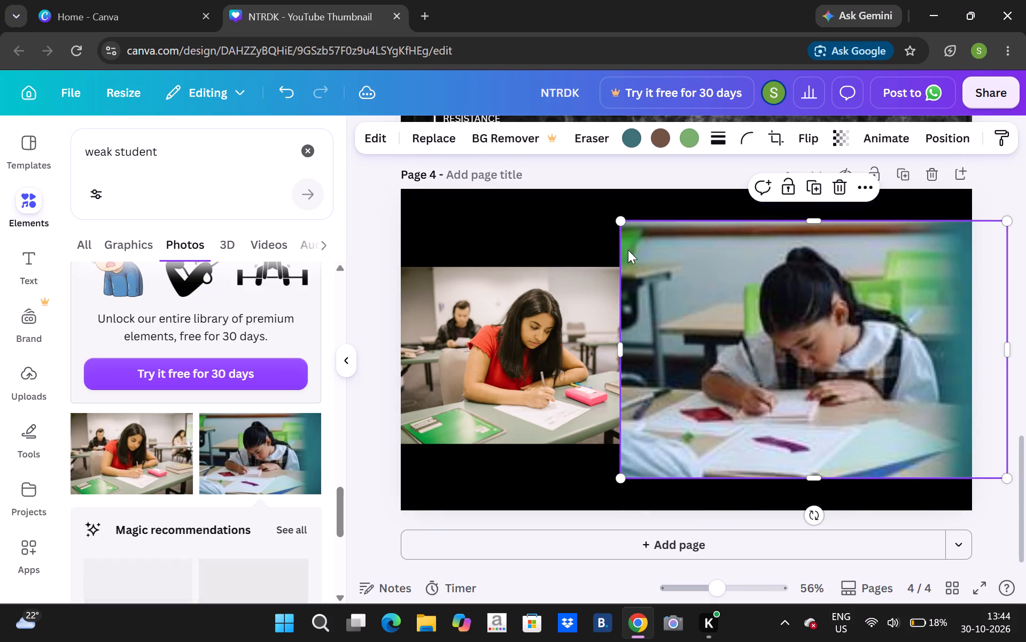
left_click_drag(625, 220, 633, 228)
left_click(643, 231)
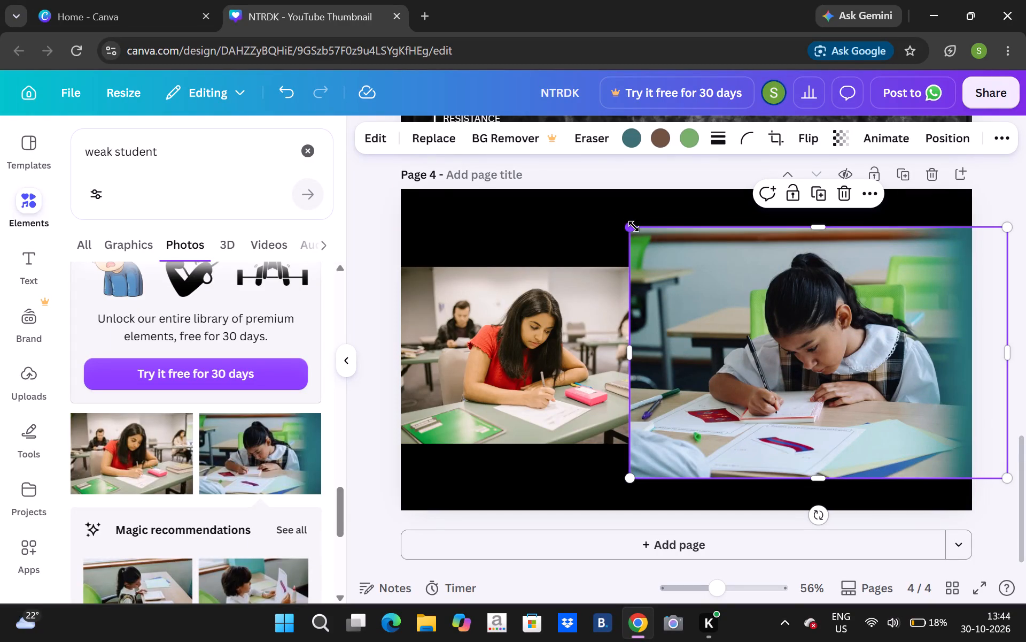
left_click_drag(634, 226, 732, 296)
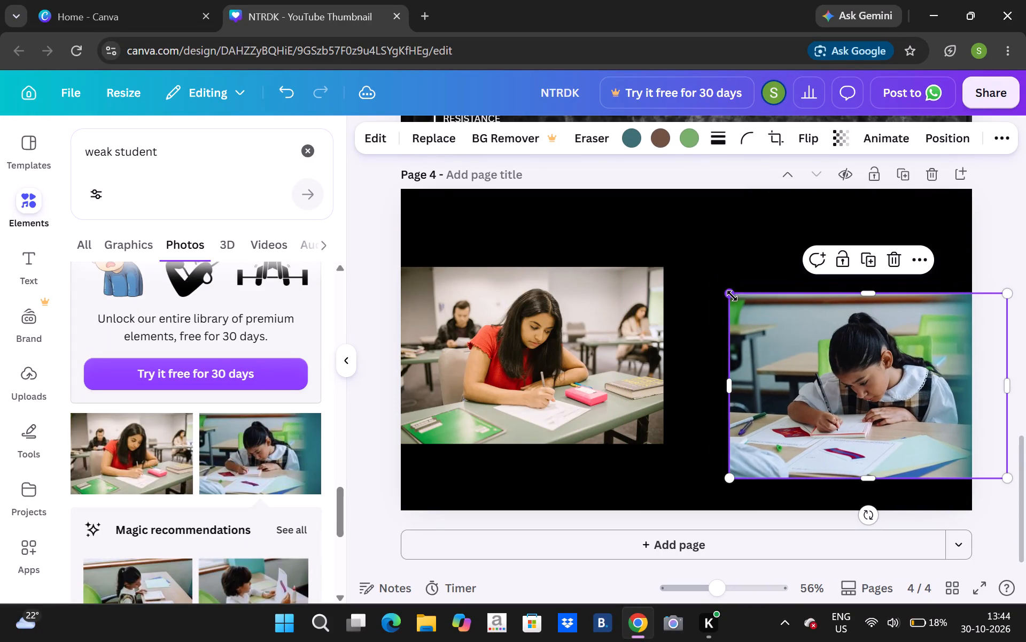
left_click_drag(806, 332, 767, 307)
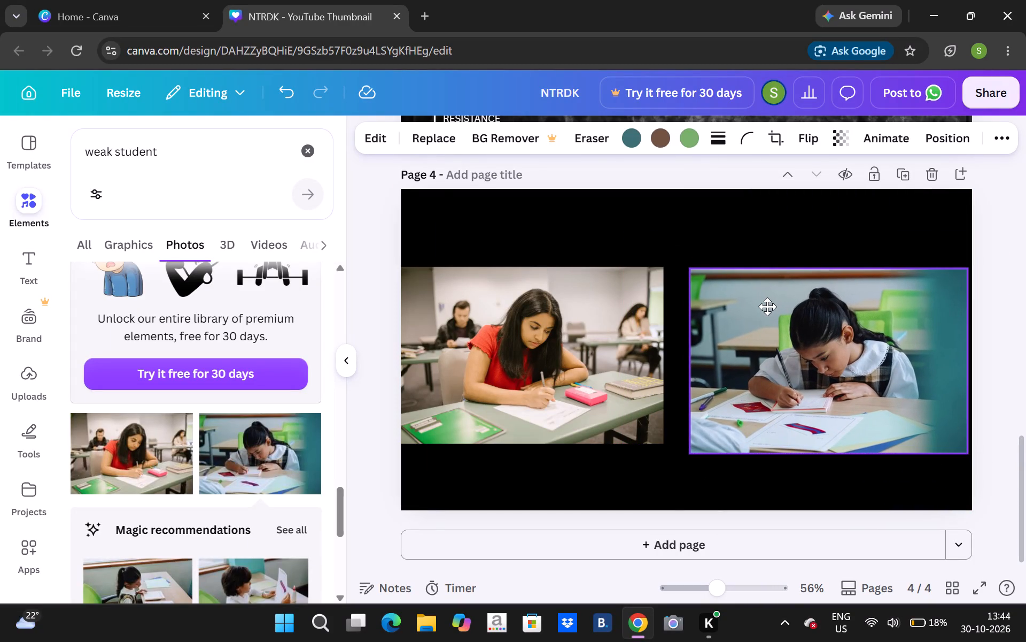
left_click_drag(767, 307, 771, 305)
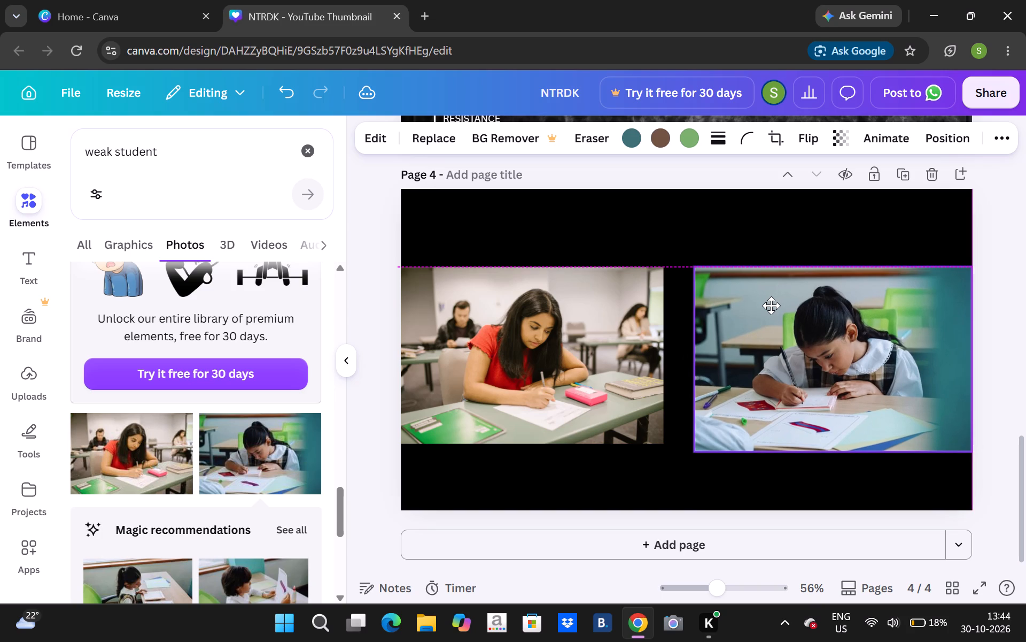
left_click_drag(771, 305, 771, 305)
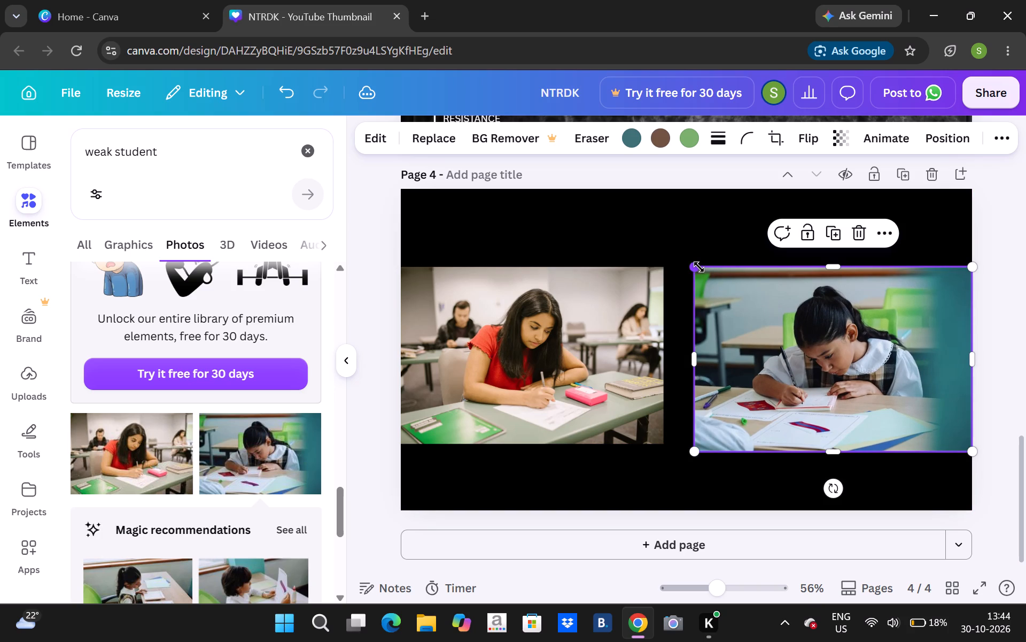
Shrink the ponytailed girl's photo slightly and level it with the left-hand photo, flush with page 4's right edge.
left_click_drag(699, 267, 709, 268)
left_click(709, 268)
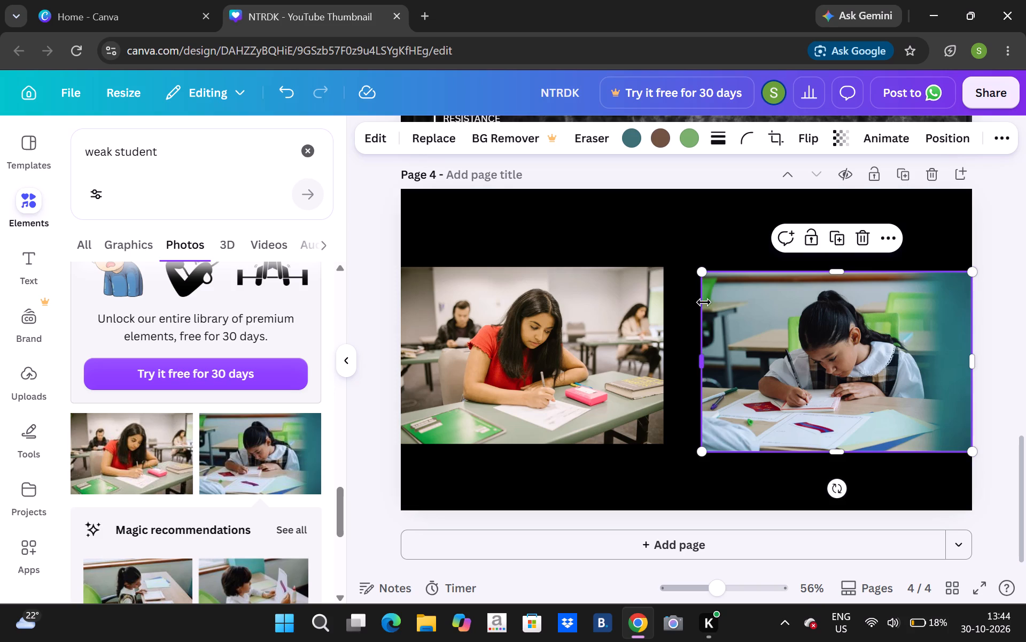
left_click_drag(716, 304, 711, 294)
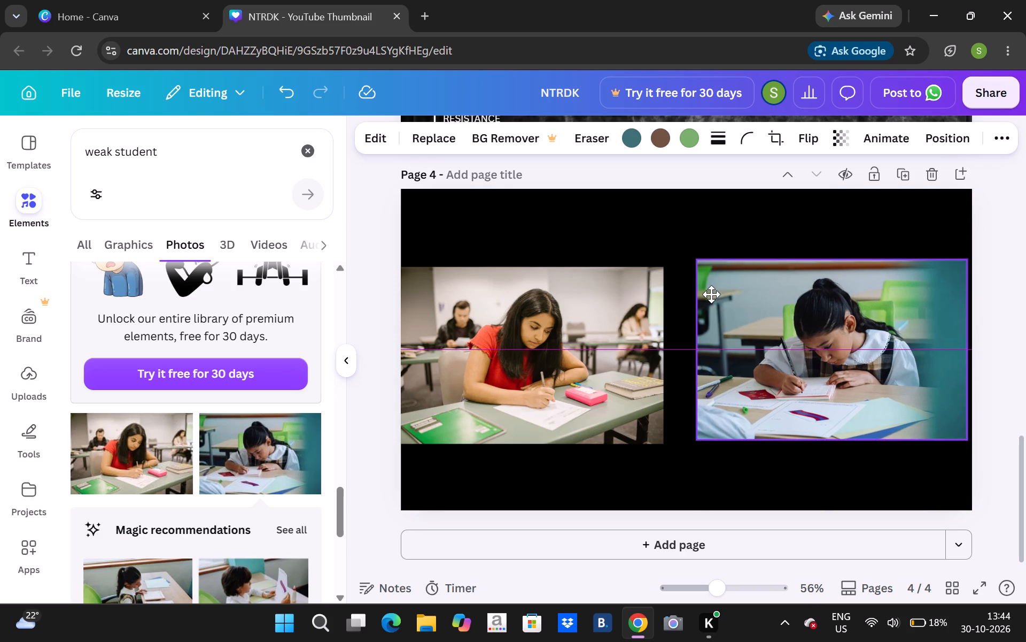
left_click_drag(711, 294, 711, 298)
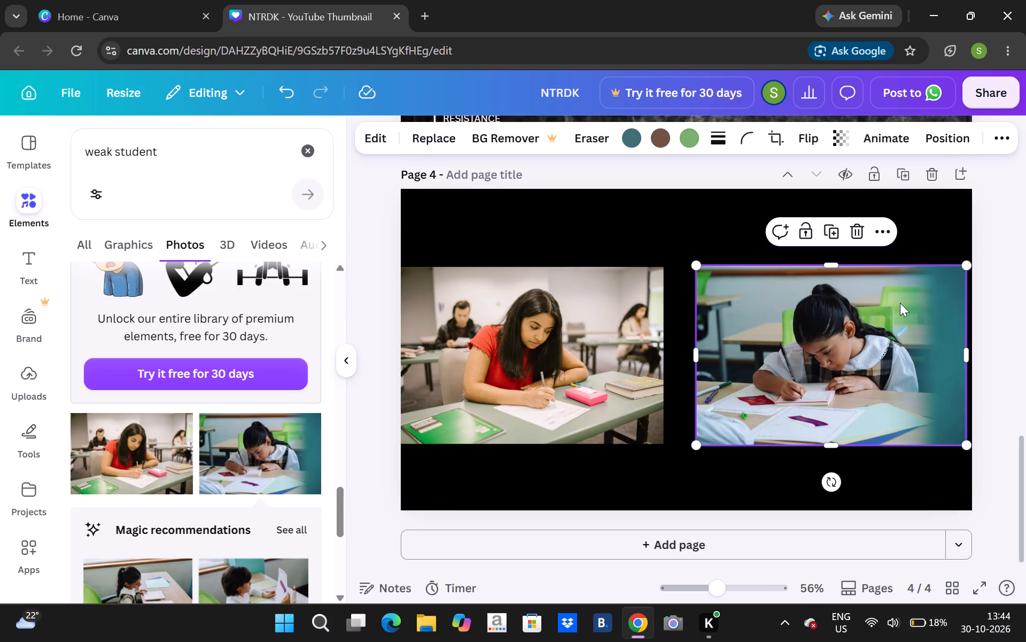
left_click_drag(955, 347, 967, 346)
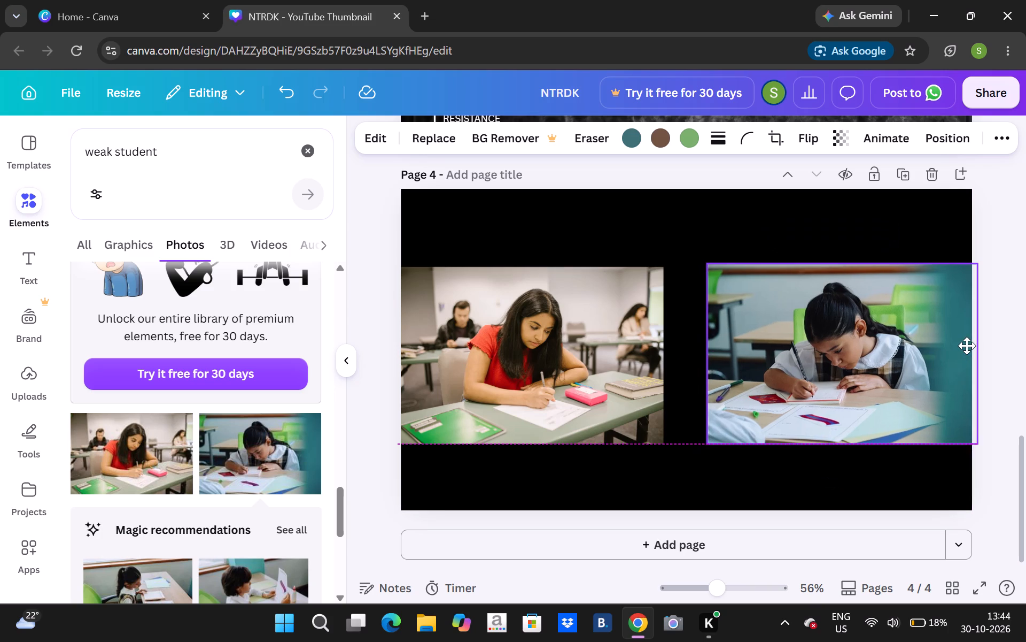
left_click_drag(967, 346, 961, 347)
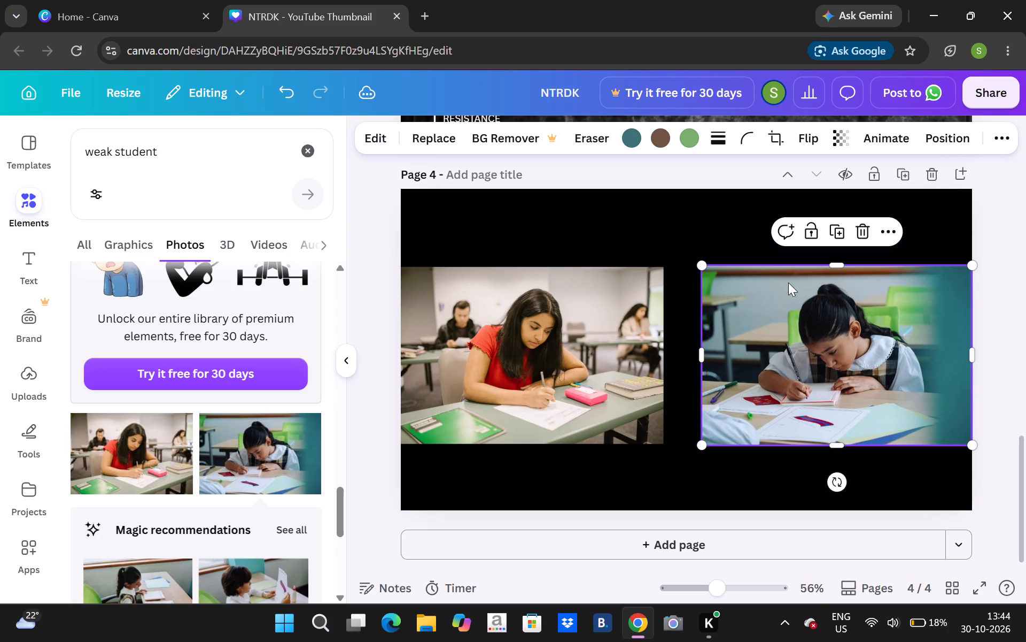
left_click(662, 232)
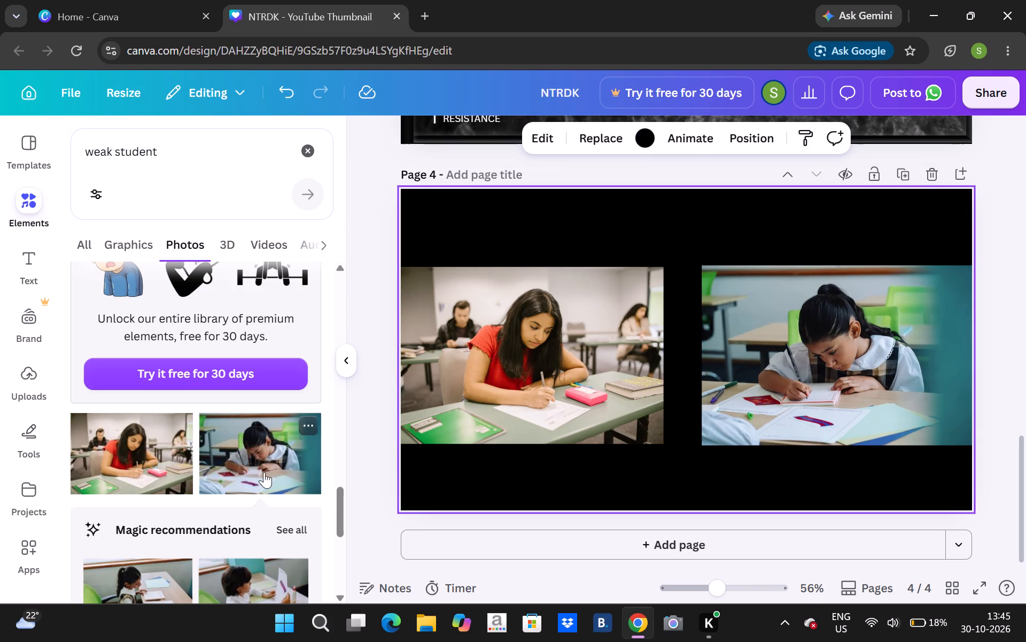
Find the photo of the tired girl in a grey cardigan beside a desk lamp and add it to page 4.
left_click(341, 554)
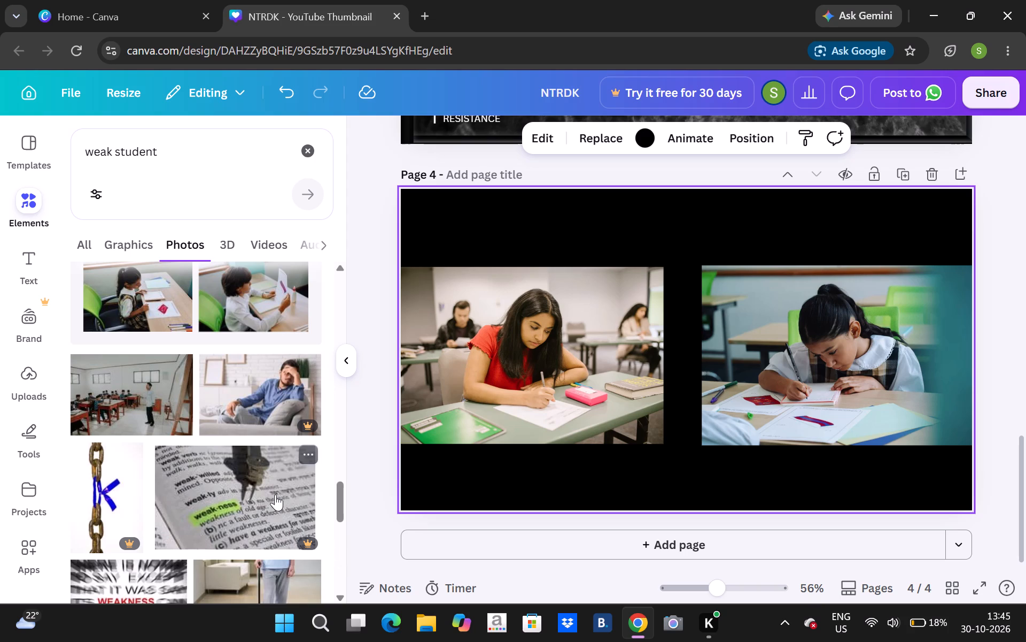
left_click(338, 572)
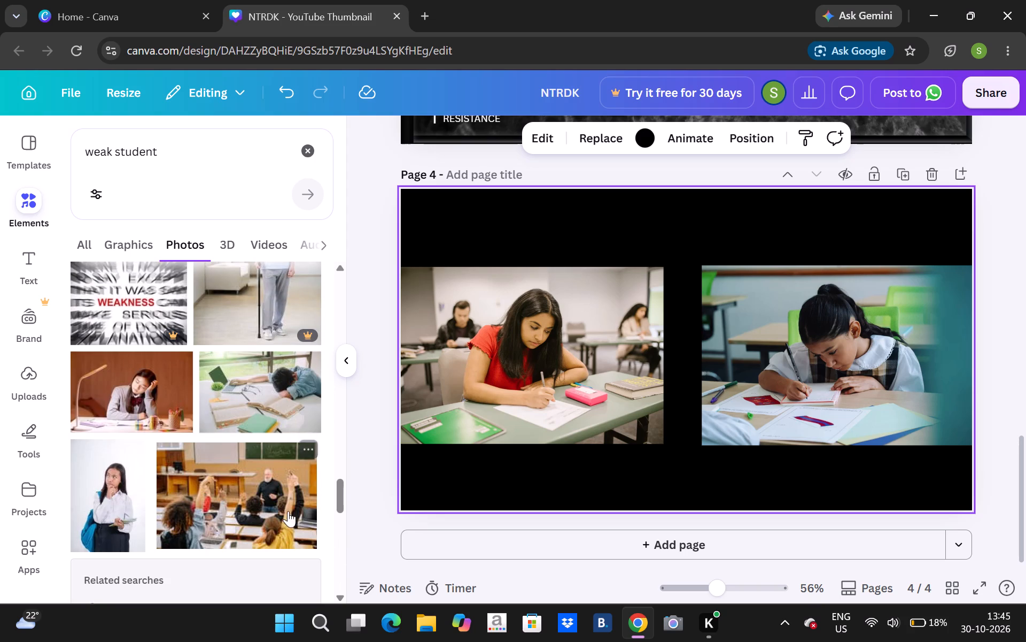
left_click(156, 374)
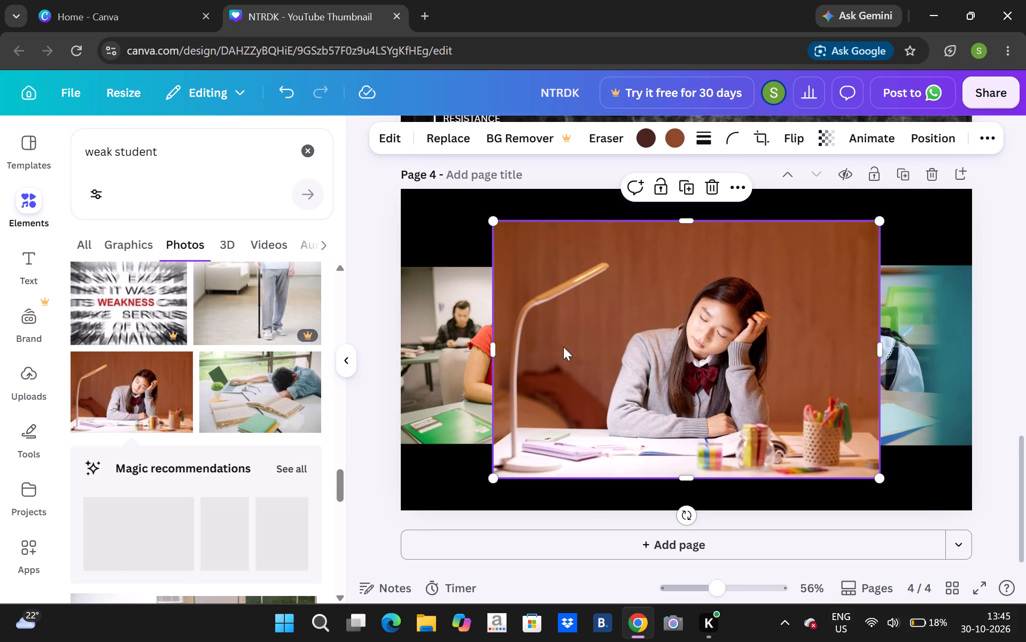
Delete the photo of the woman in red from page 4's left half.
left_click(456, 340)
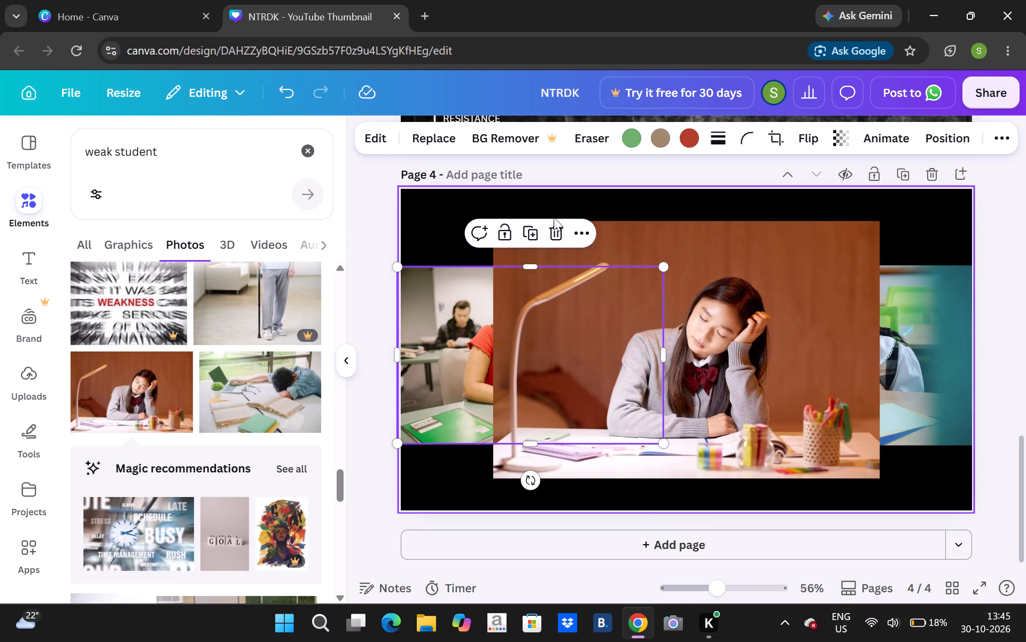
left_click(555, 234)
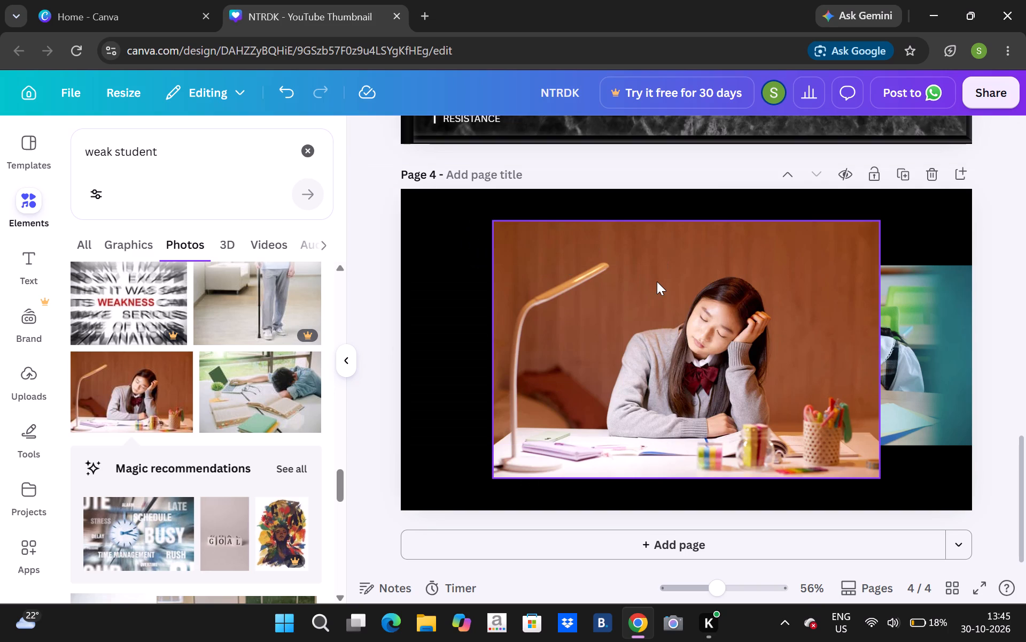
Shrink the photo of the tired girl in the grey cardigan and place it in page 4's lower-left quarter, against the bottom edge.
left_click(555, 248)
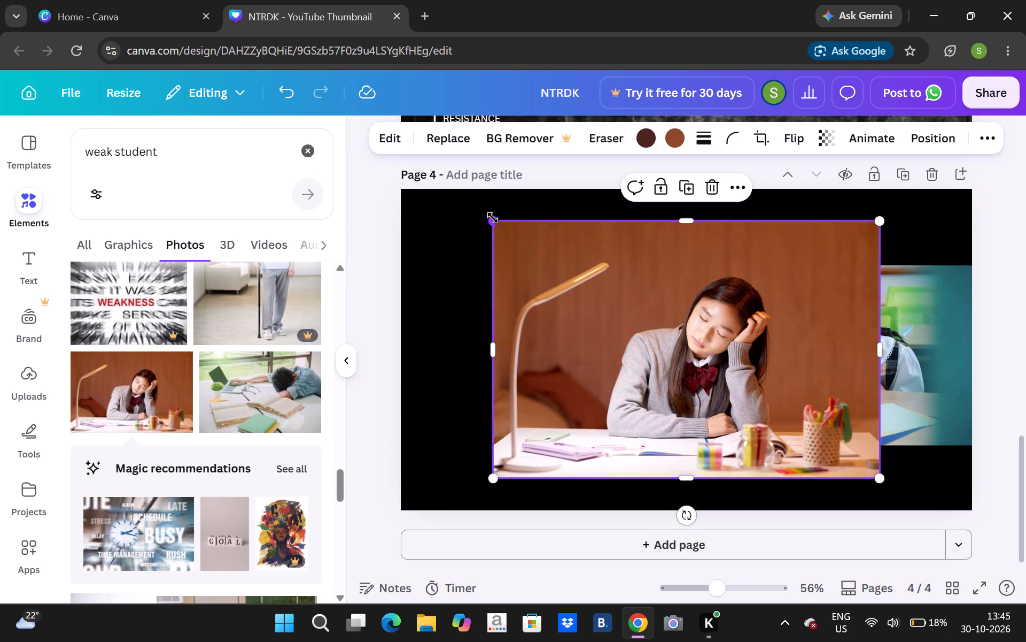
left_click_drag(493, 217, 577, 279)
left_click_drag(718, 346, 533, 379)
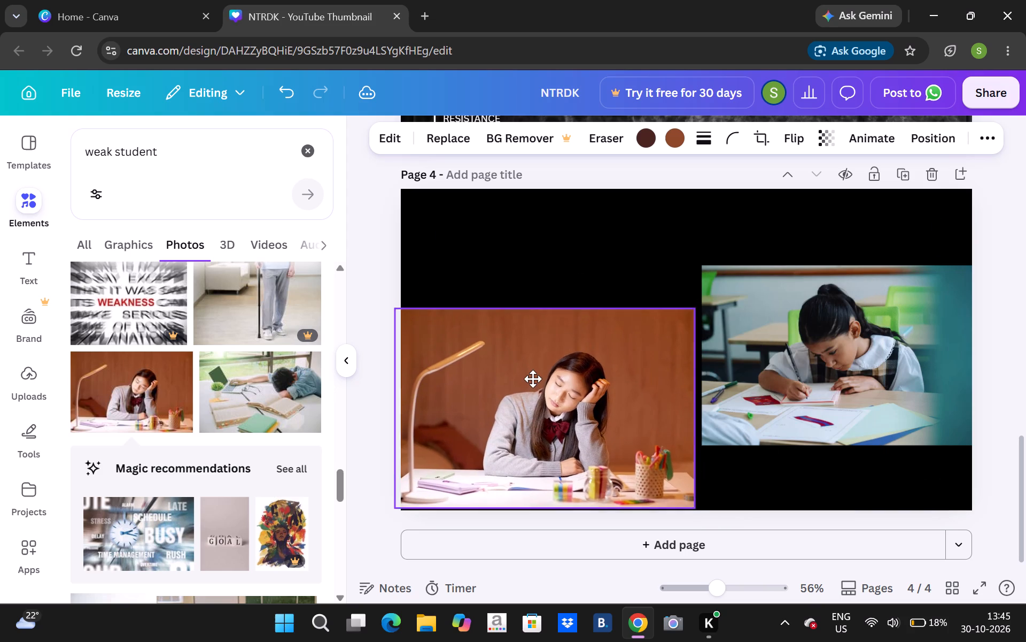
left_click_drag(533, 379, 528, 381)
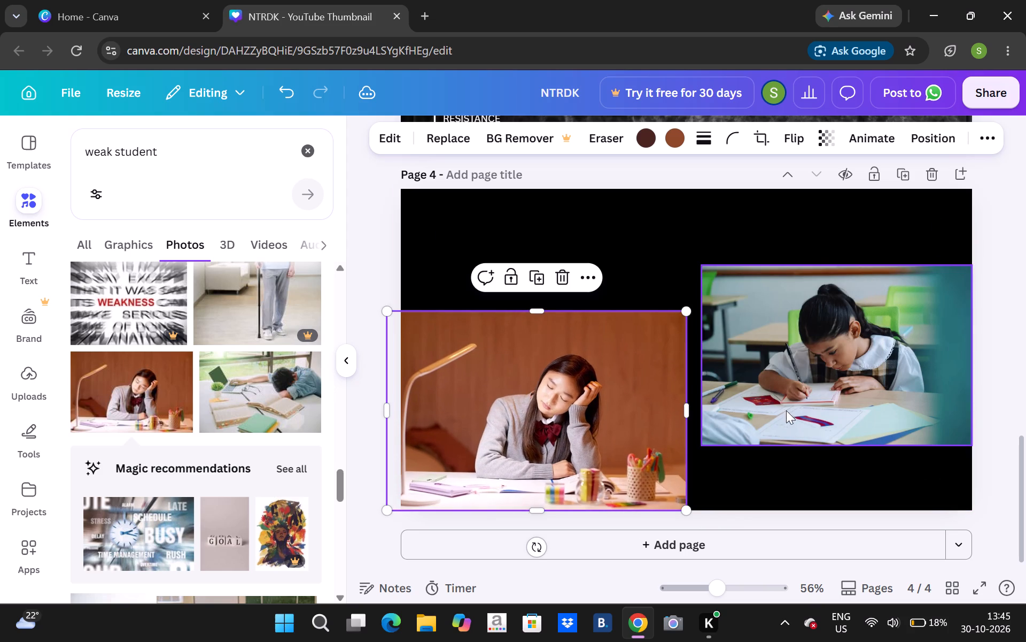
Move the ponytailed girl's photo to page 4's lower-right quarter and enlarge it to match the height of the tired girl's photo beside it.
left_click(795, 400)
left_click_drag(795, 400, 783, 458)
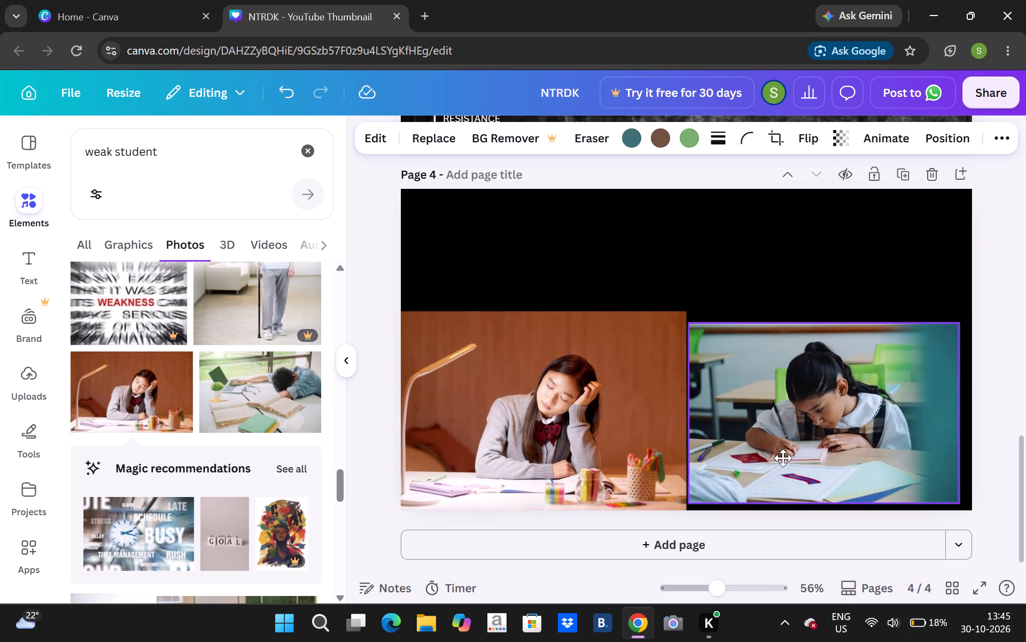
left_click_drag(783, 458, 778, 441)
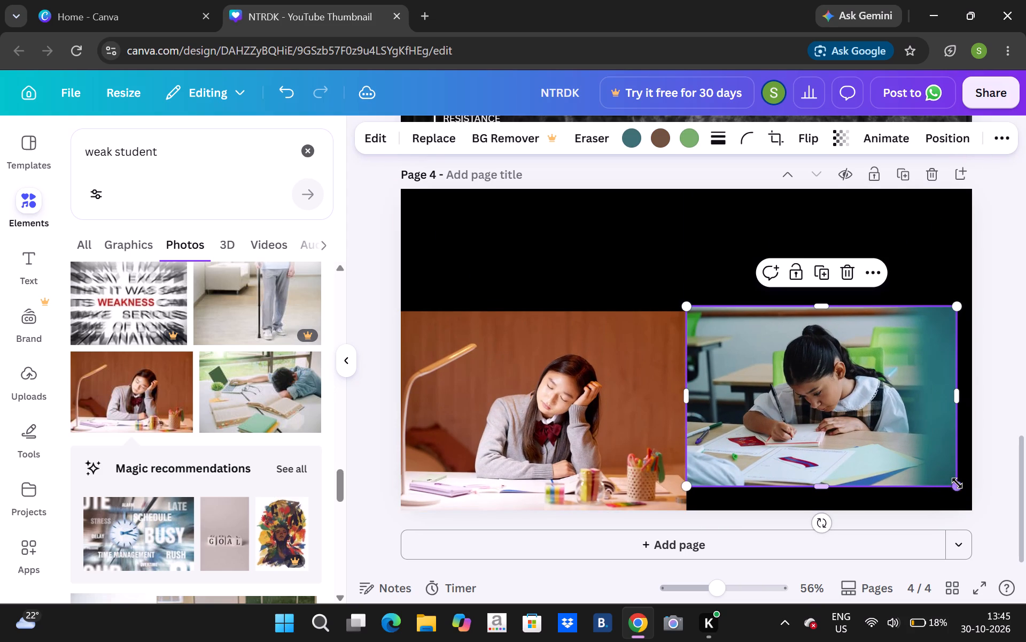
left_click_drag(953, 485, 977, 509)
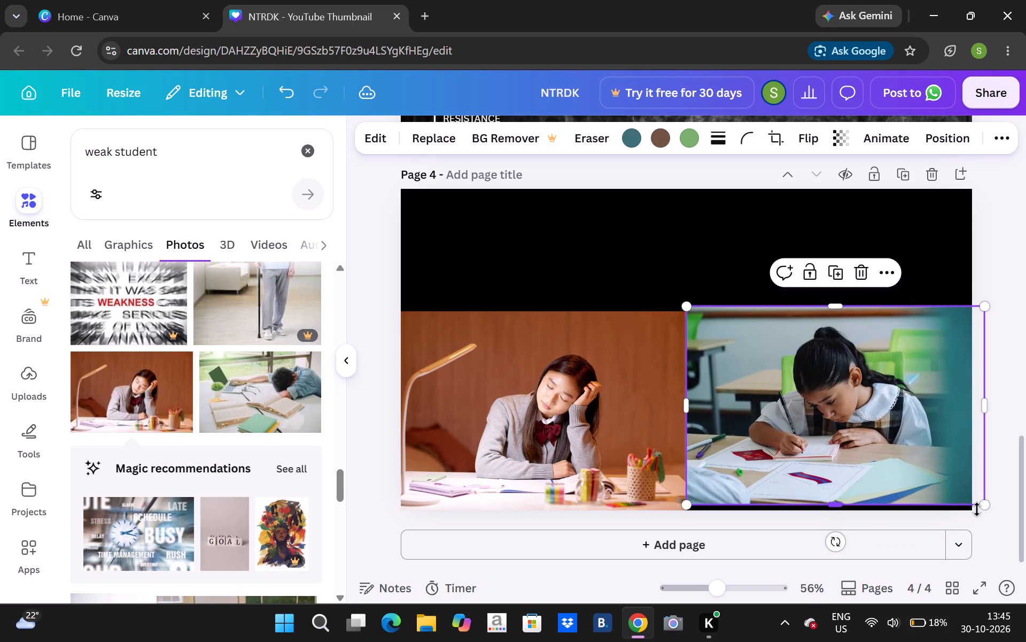
left_click(945, 490)
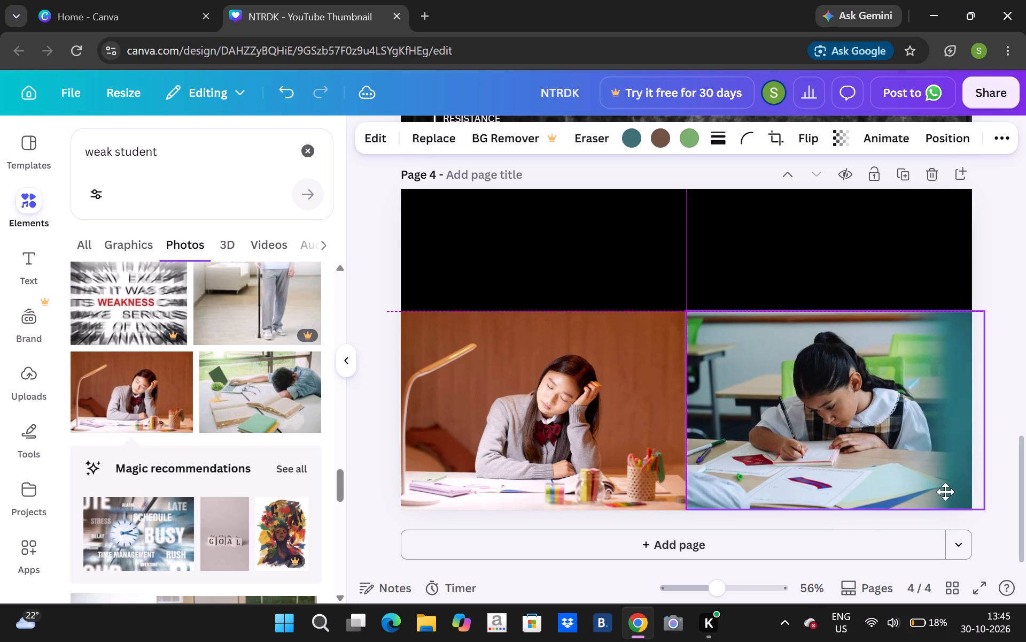
left_click(761, 294)
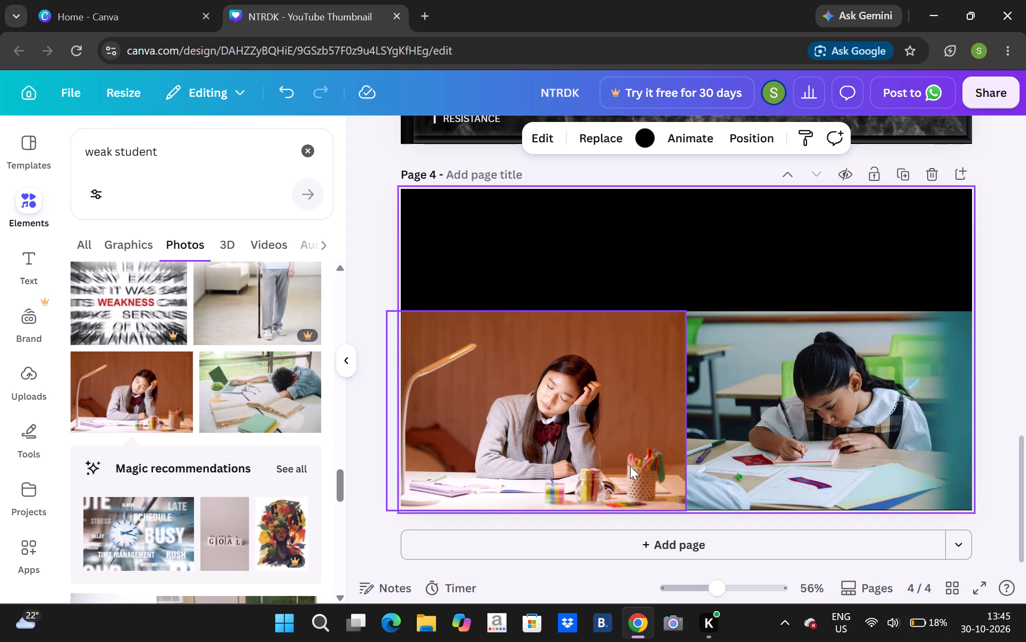
Add the photo of the student asleep over open books and shrink it to fill page 4's upper-left area, ending at the page's vertical centre line.
left_click(287, 402)
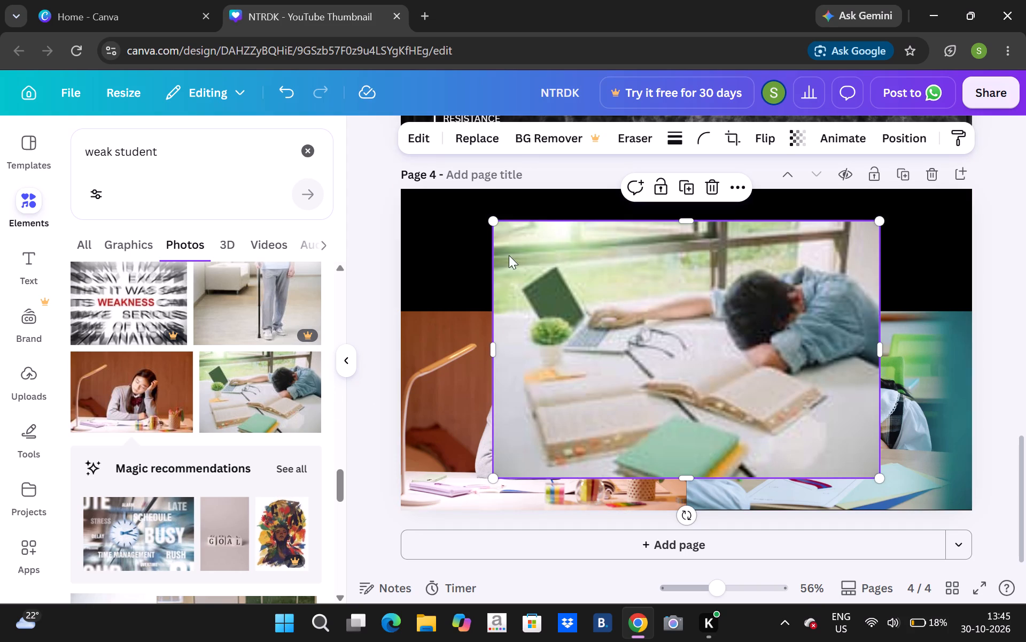
left_click_drag(620, 368, 507, 318)
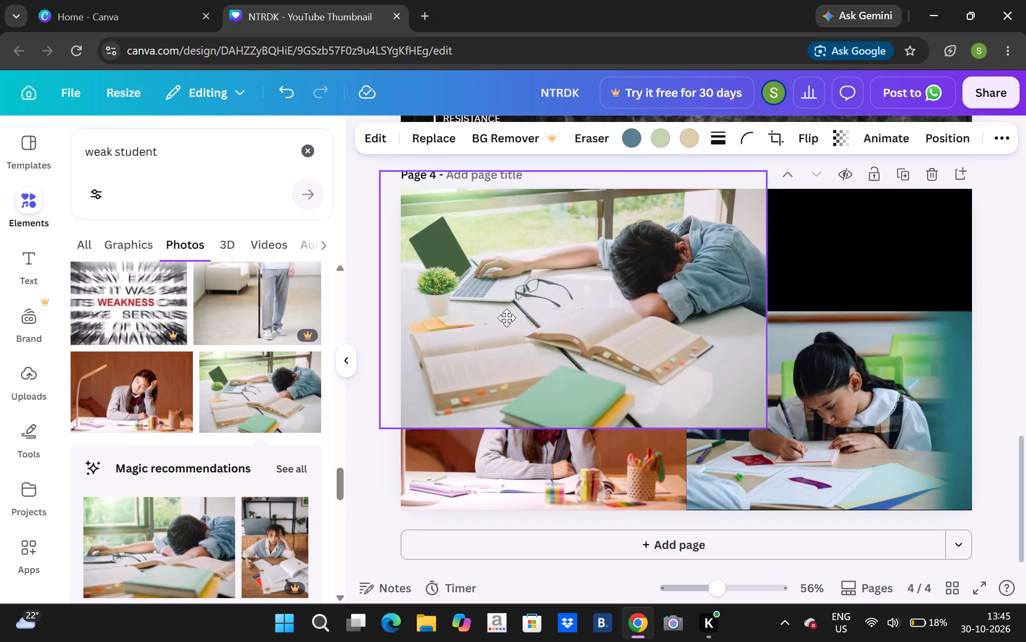
left_click_drag(507, 318, 508, 318)
left_click_drag(770, 426, 699, 386)
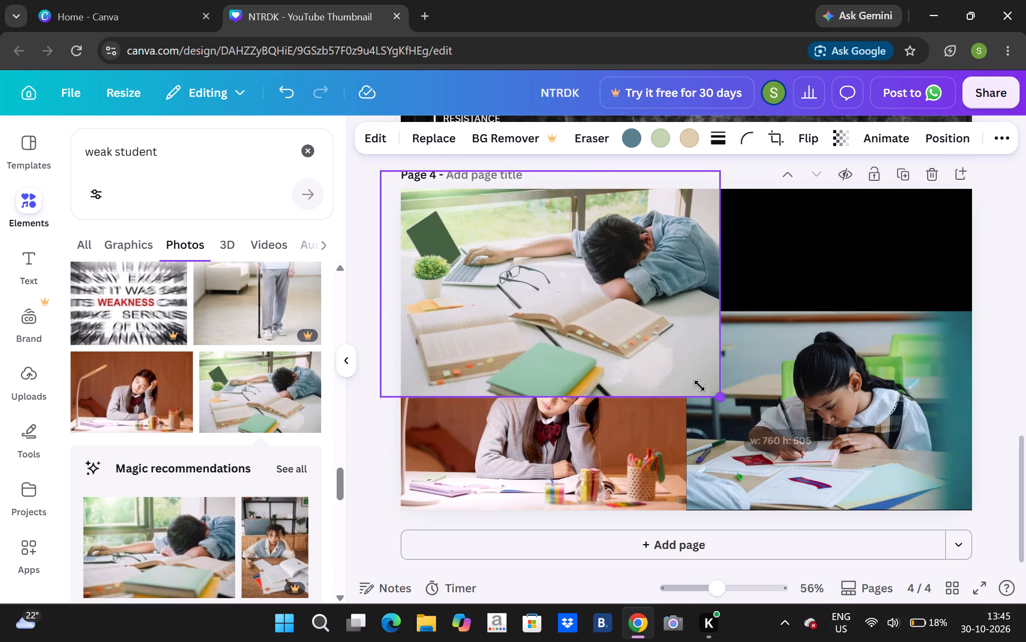
left_click_drag(699, 386, 667, 343)
left_click_drag(656, 345, 679, 364)
left_click(683, 364)
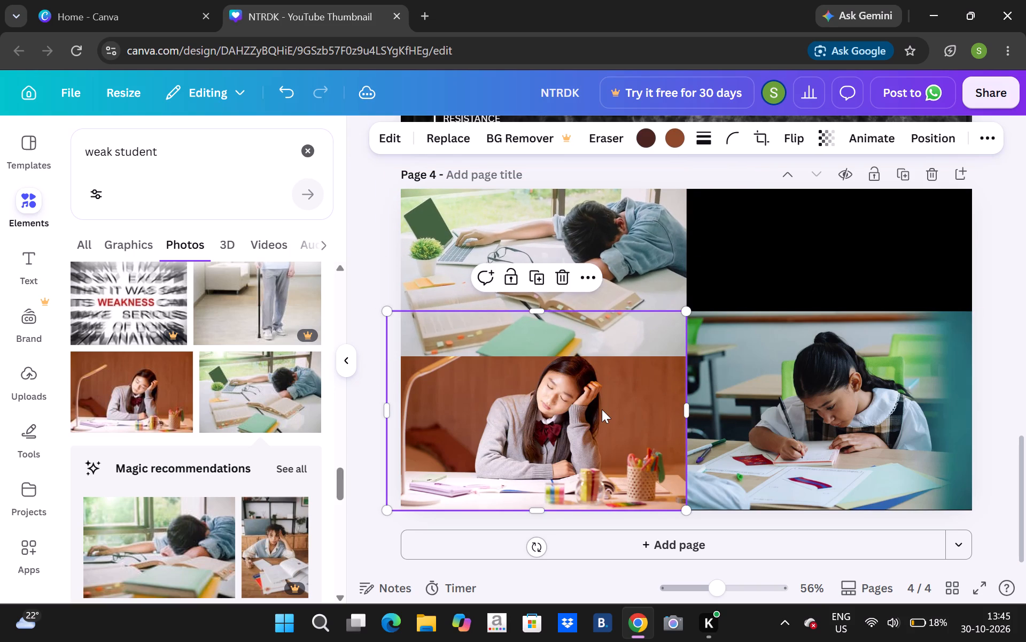
left_click(739, 291)
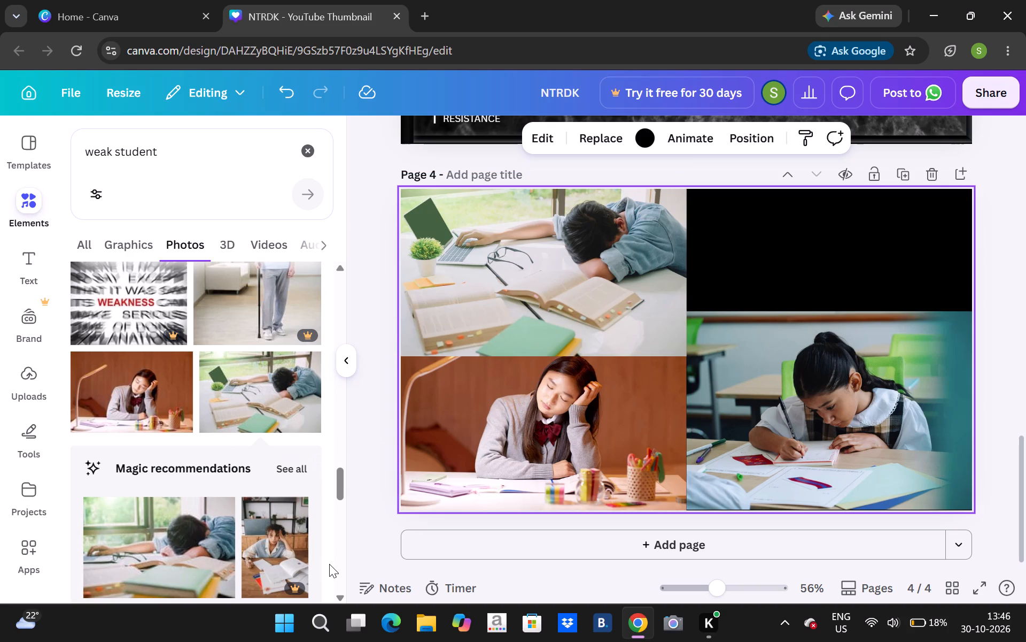
Look through the remaining "weak student" photo results for another picture suitable for page 4.
triple_click(342, 594)
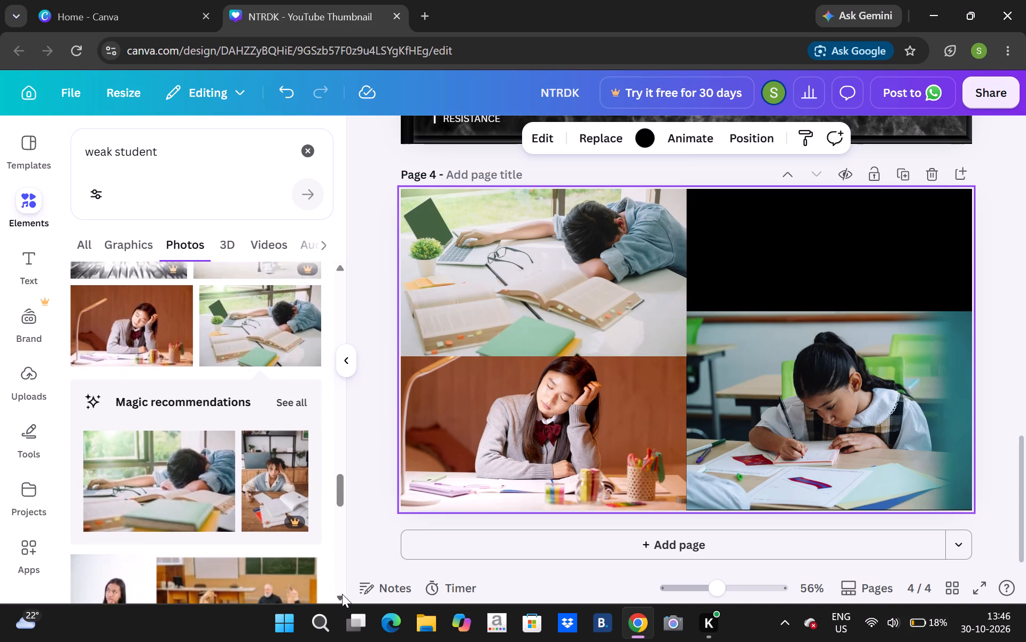
triple_click(342, 594)
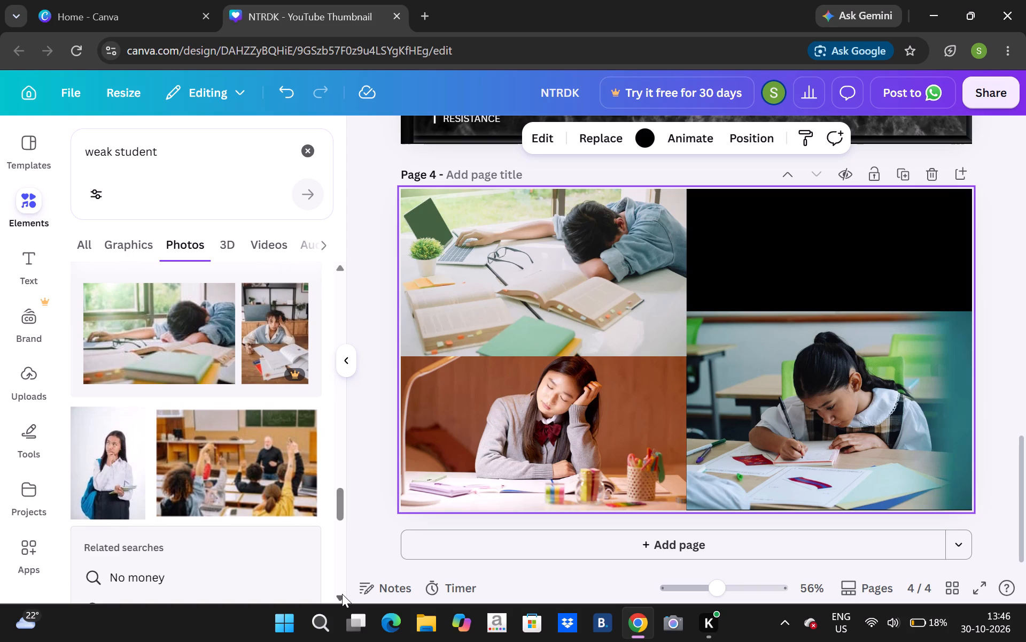
left_click(342, 594)
triple_click(342, 594)
left_click(342, 594)
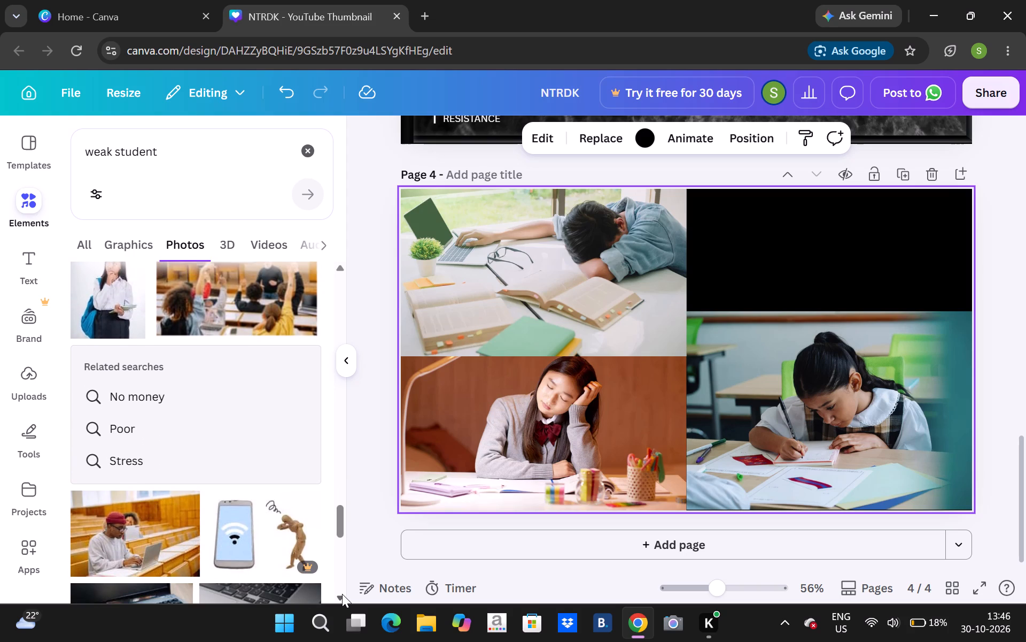
double_click(342, 594)
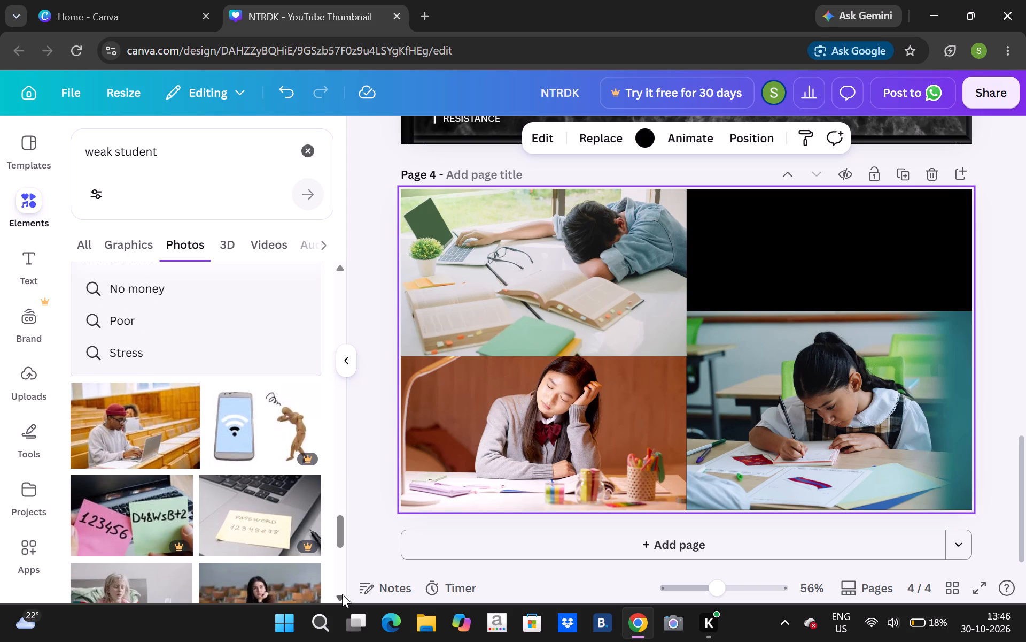
left_click(342, 594)
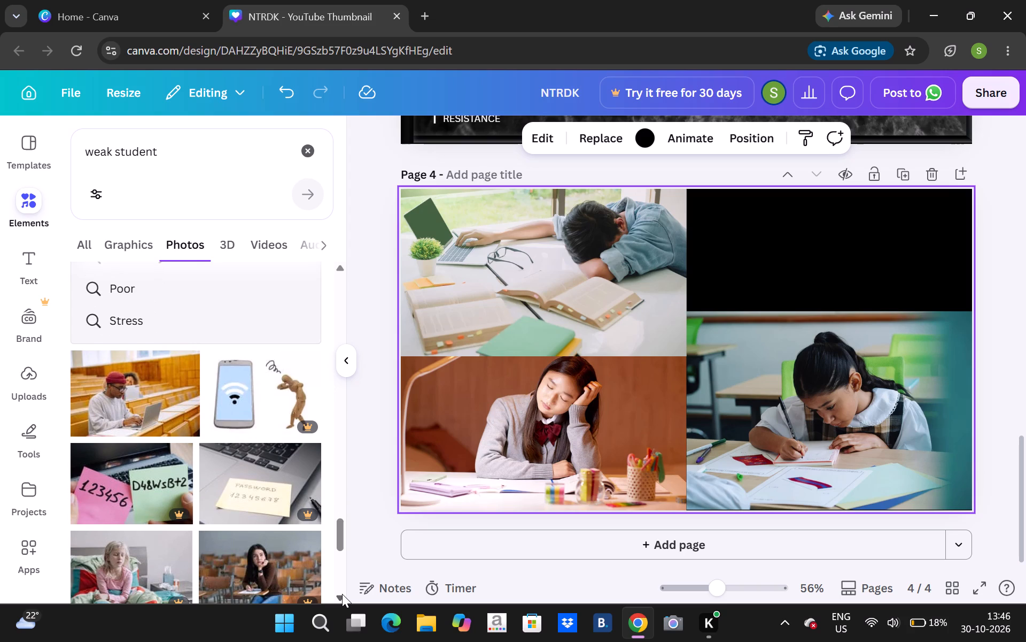
left_click(342, 594)
left_click(342, 594)
triple_click(342, 594)
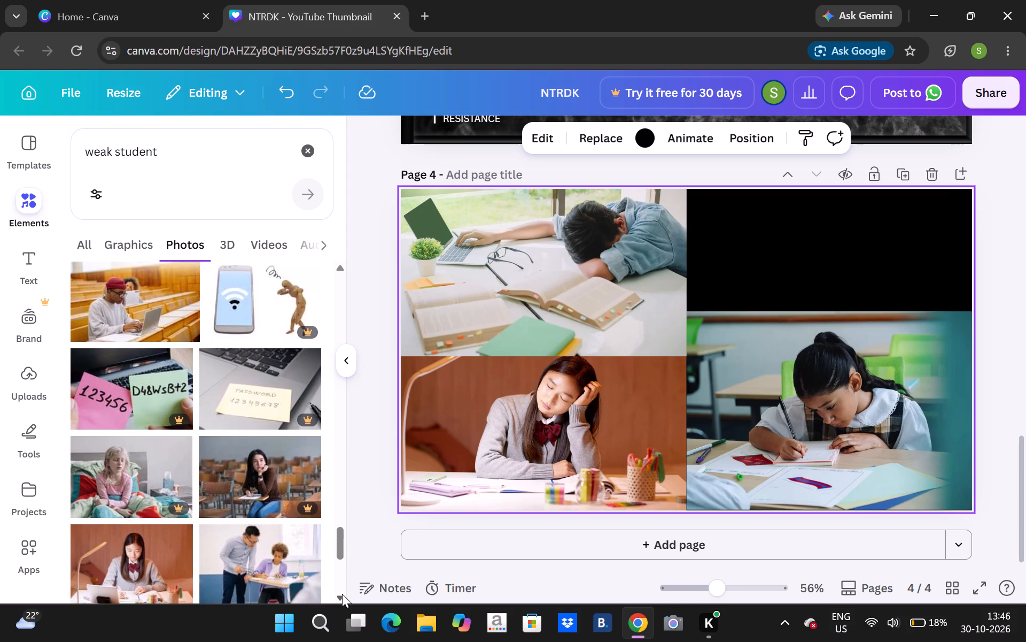
left_click(342, 594)
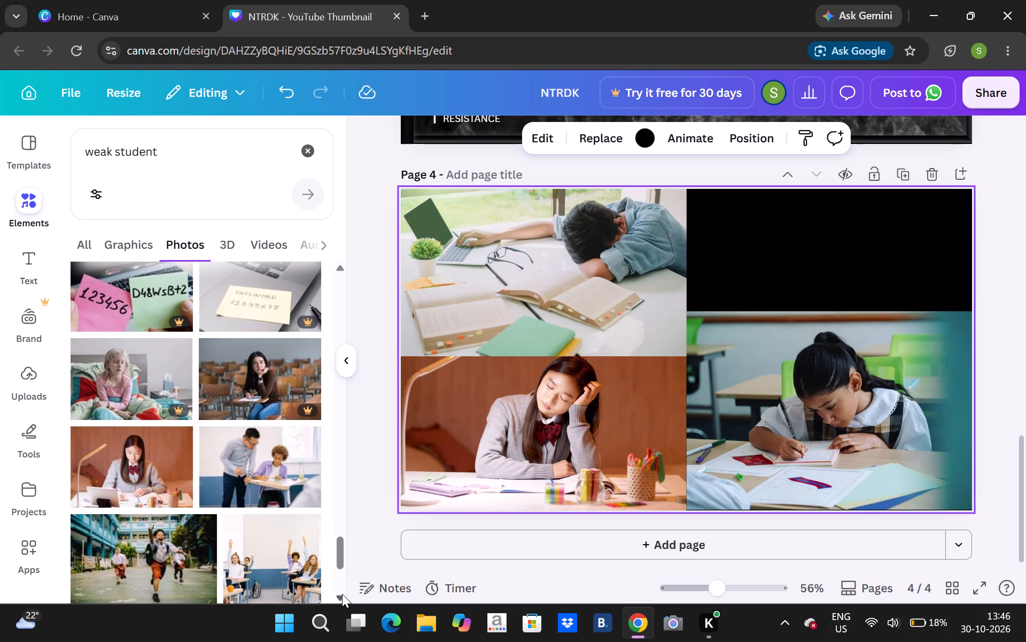
triple_click(342, 594)
triple_click(342, 594)
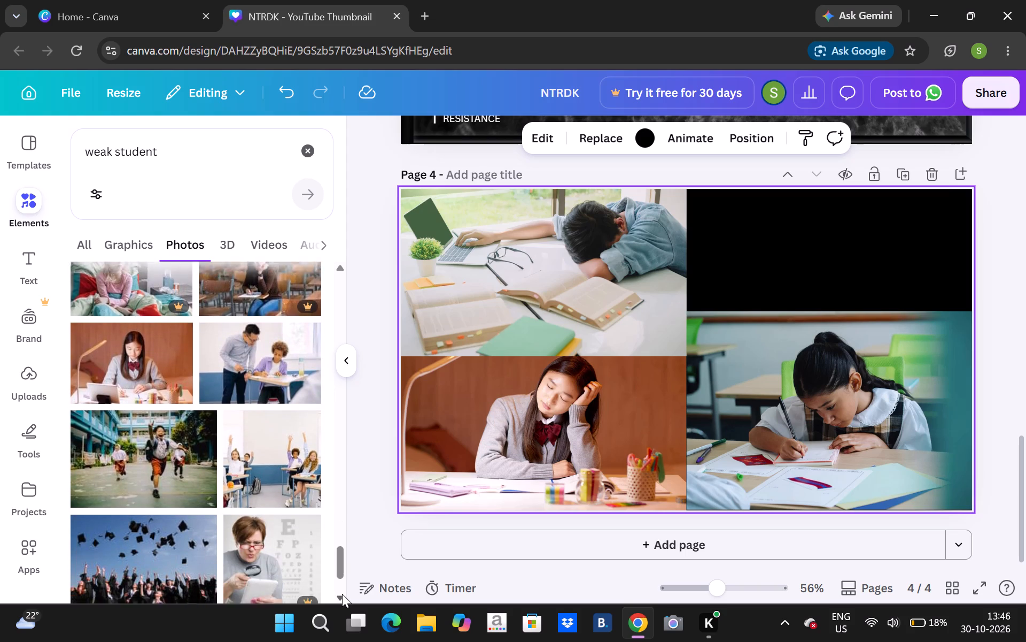
triple_click(342, 594)
triple_click(342, 594)
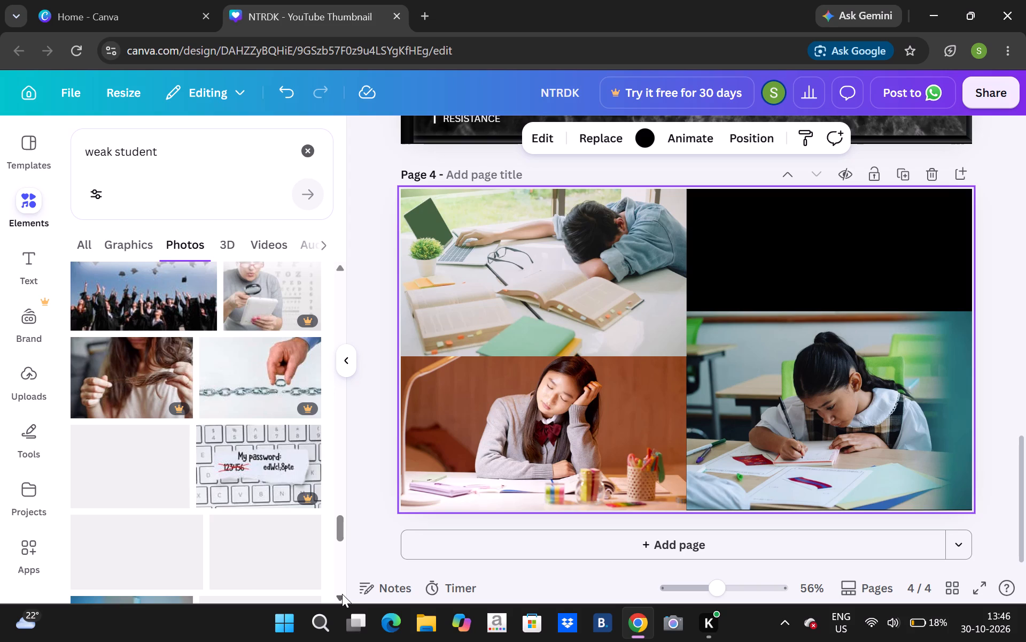
triple_click(342, 594)
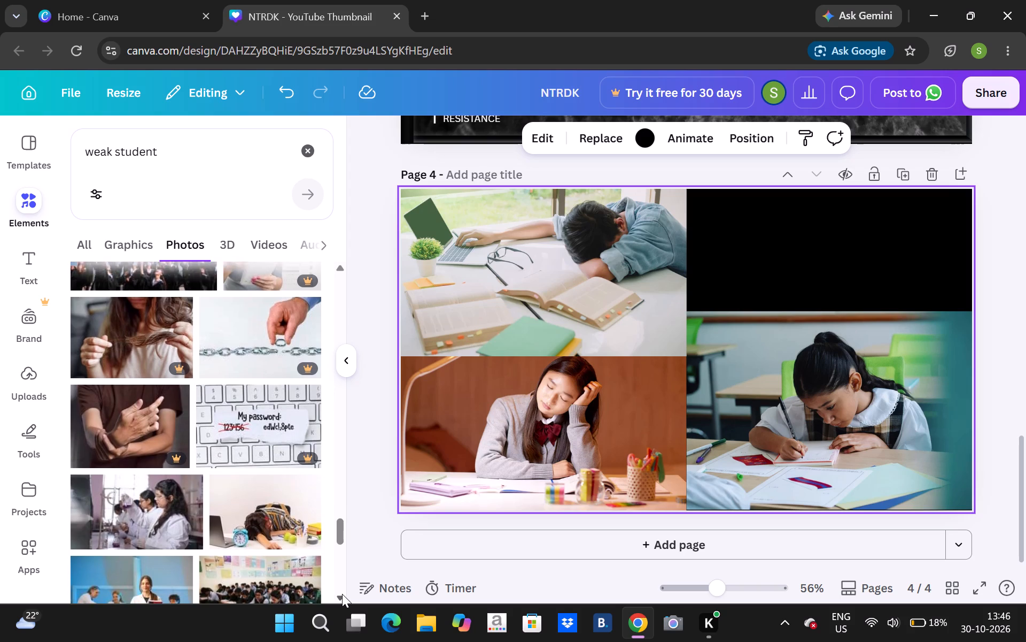
left_click(342, 594)
triple_click(342, 594)
triple_click(342, 594)
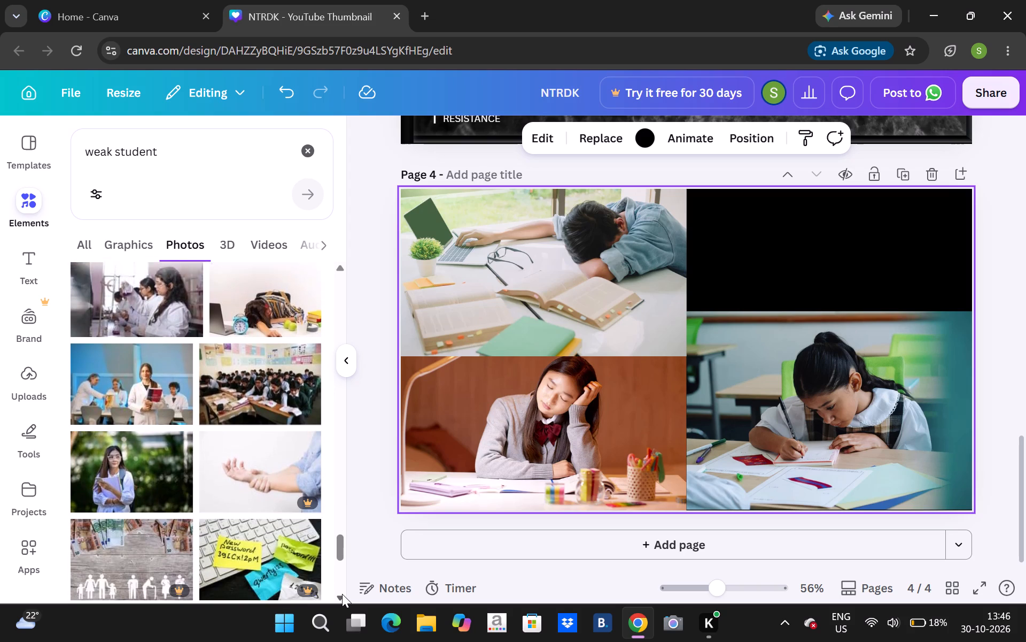
triple_click(342, 594)
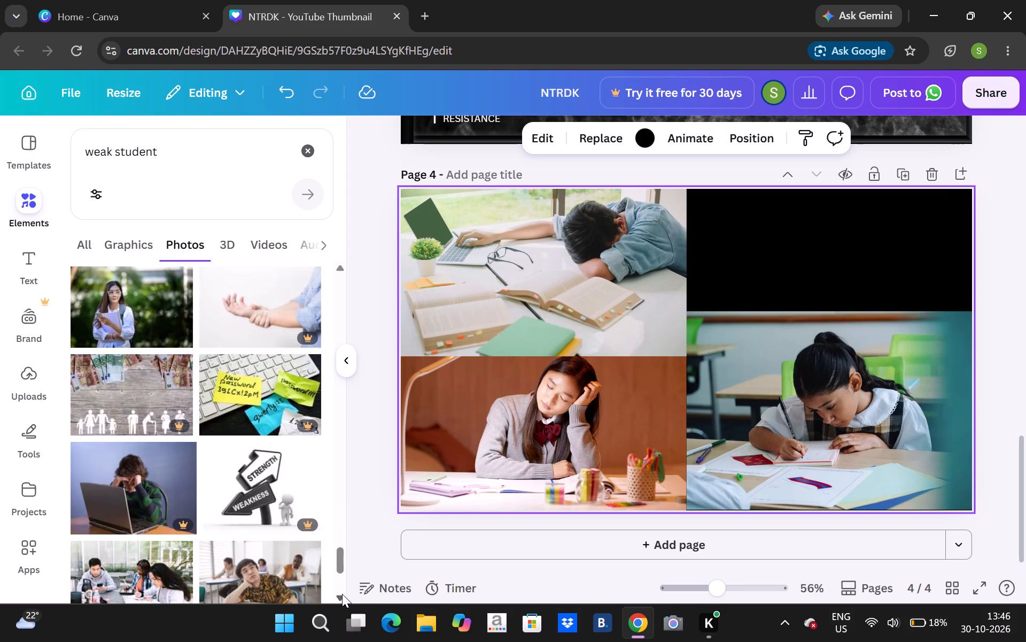
triple_click(342, 594)
left_click(342, 594)
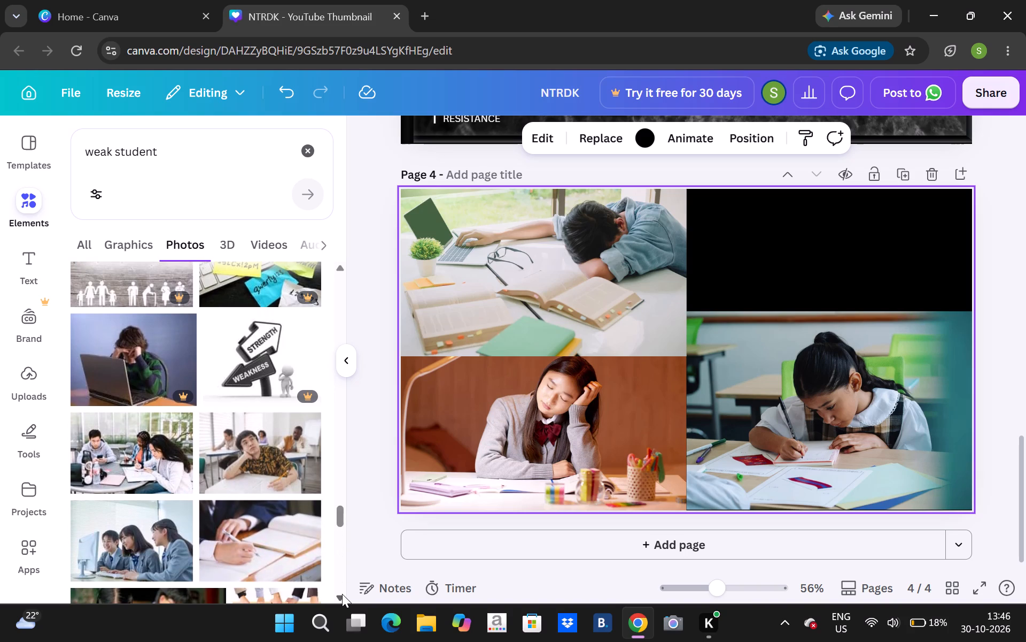
left_click(342, 594)
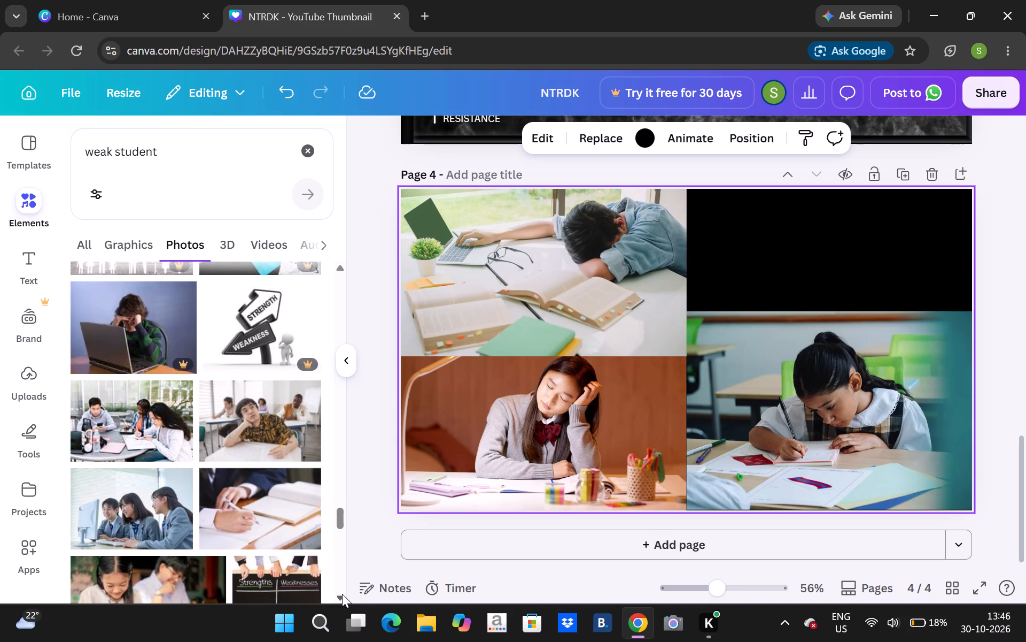
left_click(342, 594)
triple_click(342, 594)
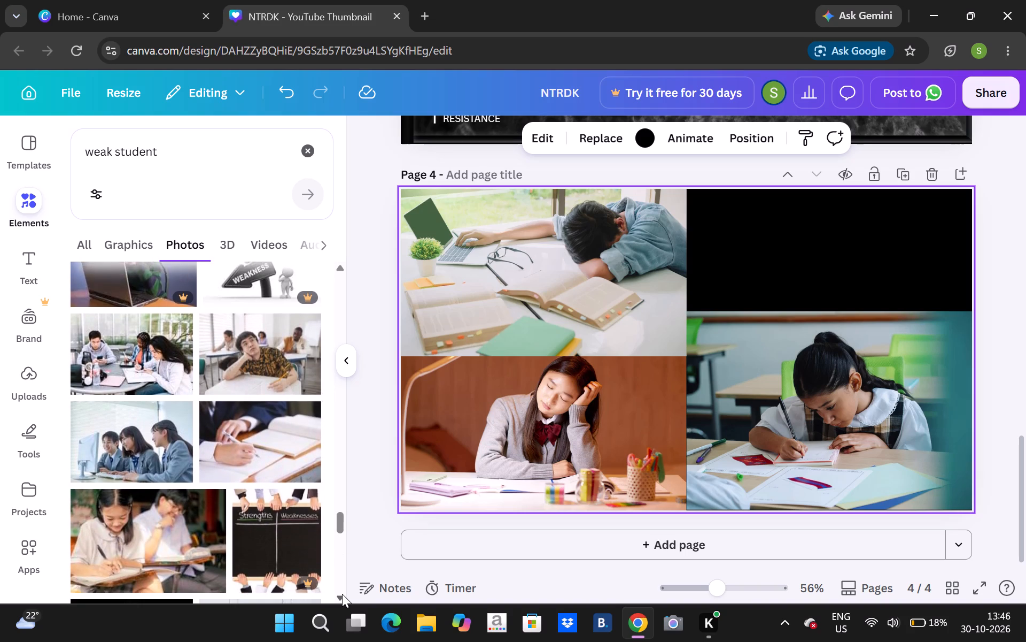
triple_click(342, 594)
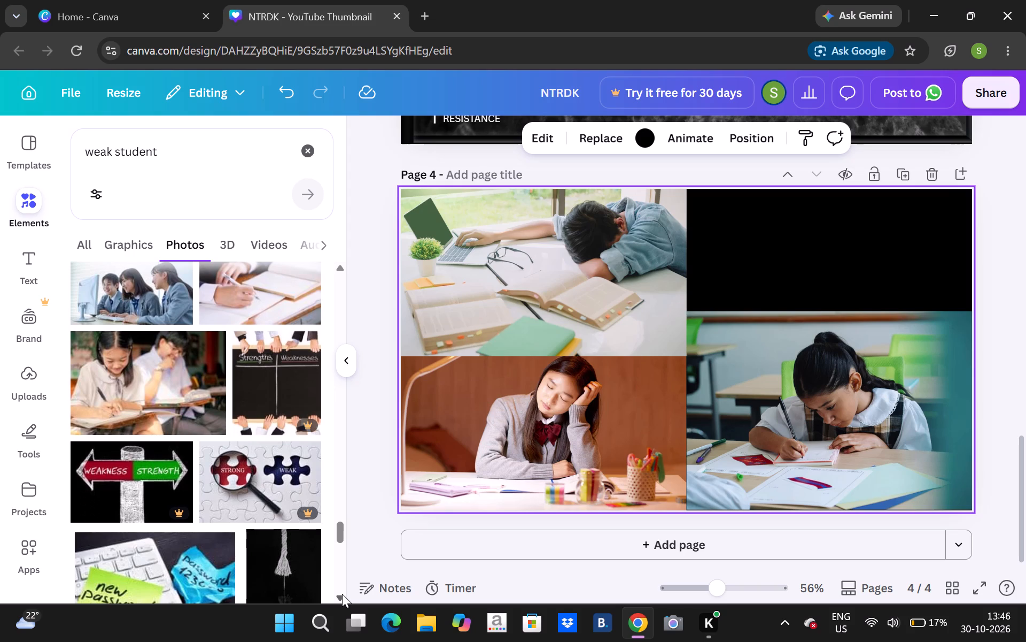
left_click(342, 594)
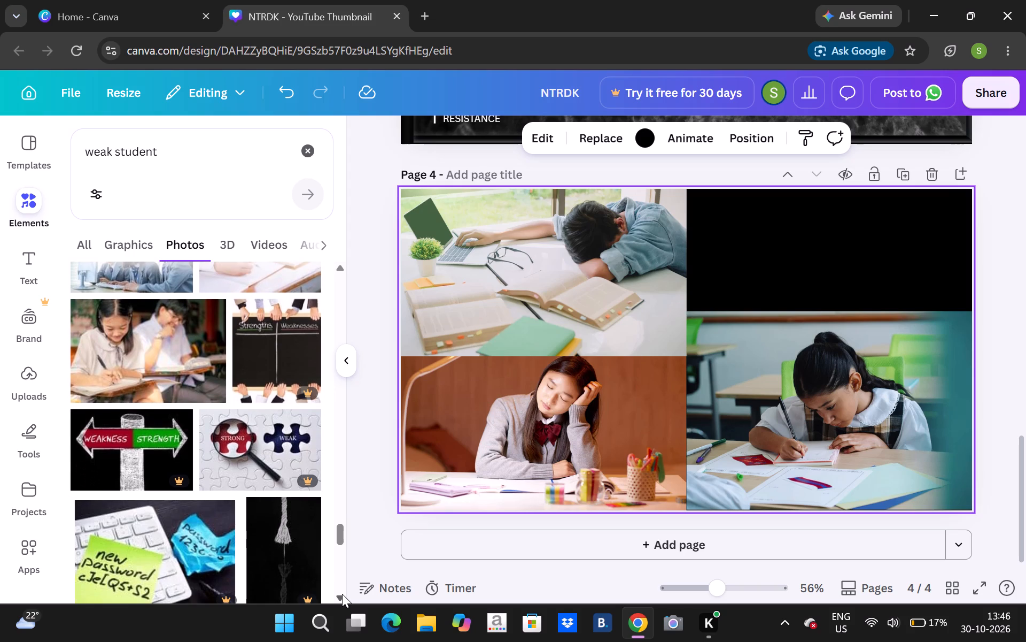
triple_click(342, 594)
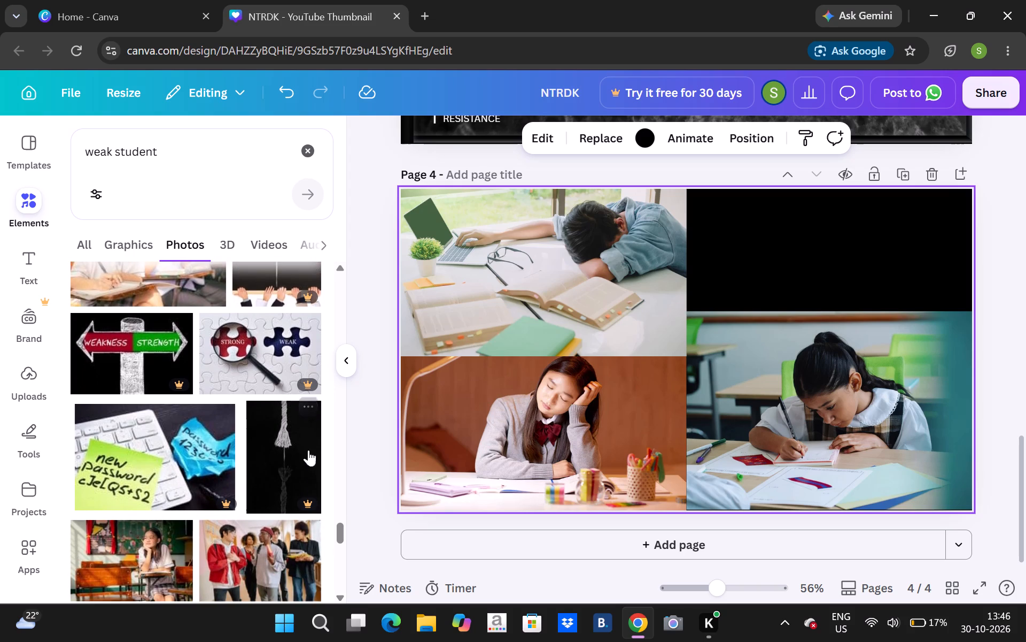
Search the elements for "topper student" and look through the graphics results for a picture suitable for page 4.
left_click(307, 149)
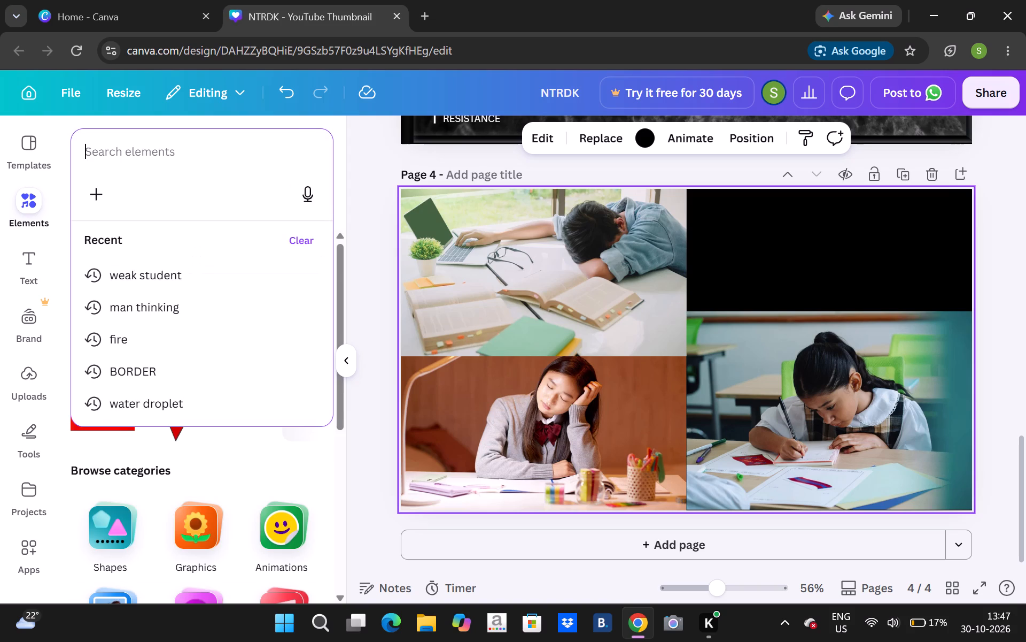
type("topp")
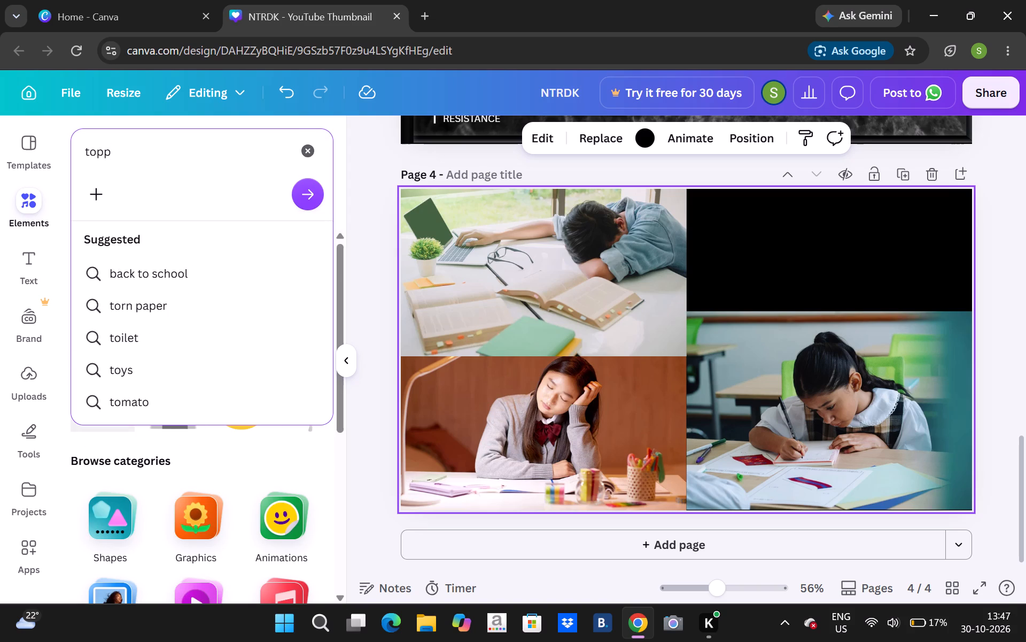
type("er")
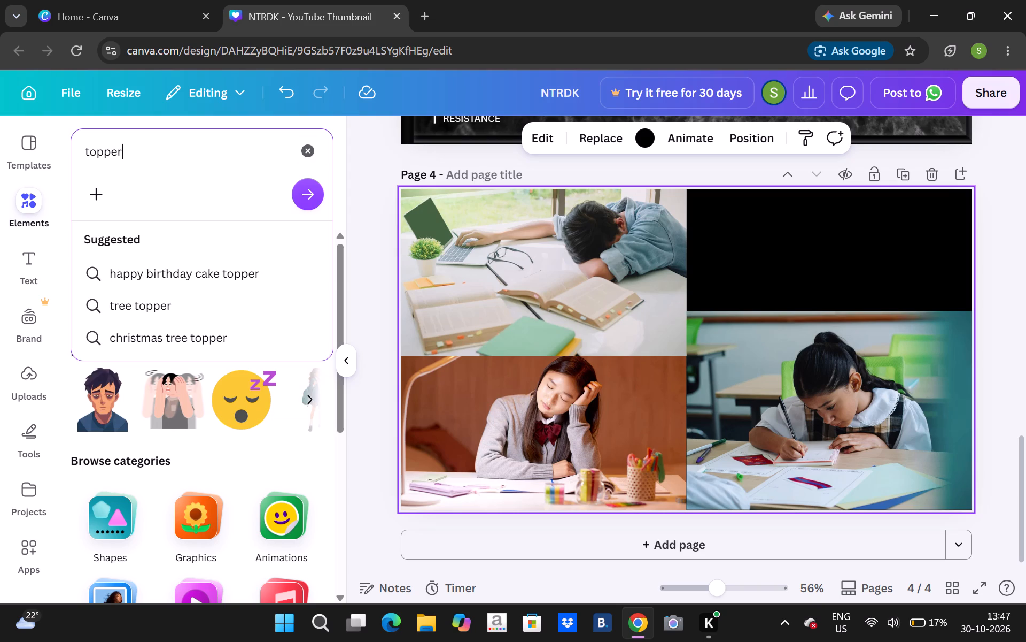
key("space")
type("student")
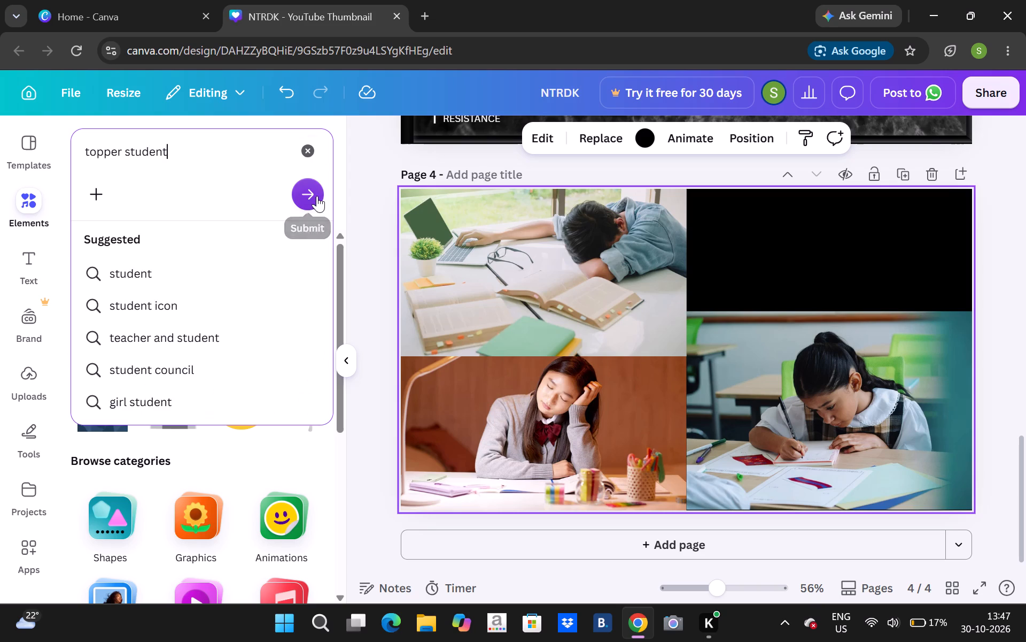
left_click(317, 196)
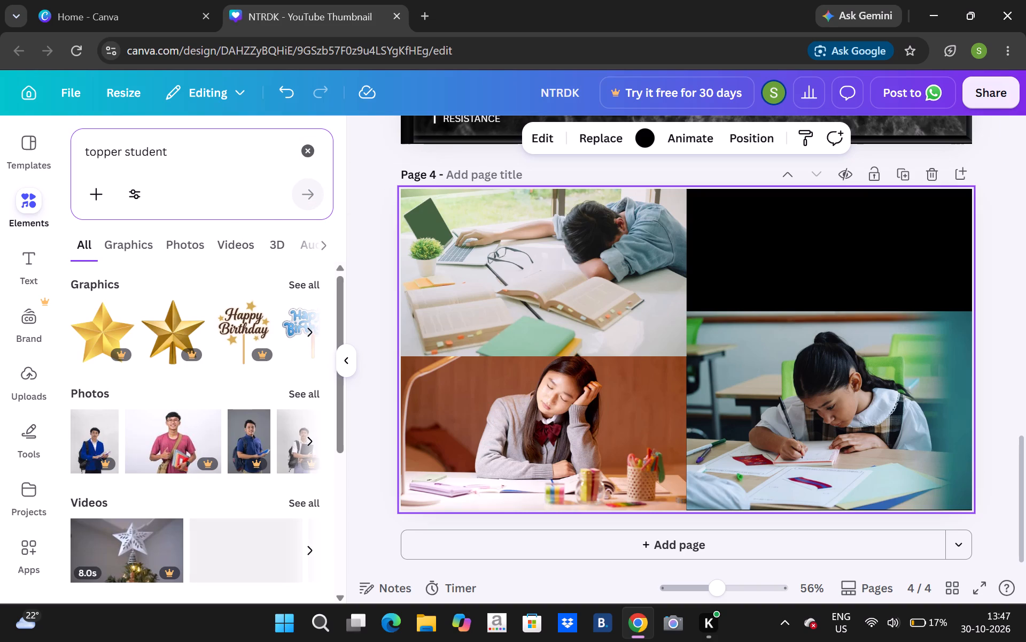
left_click(118, 243)
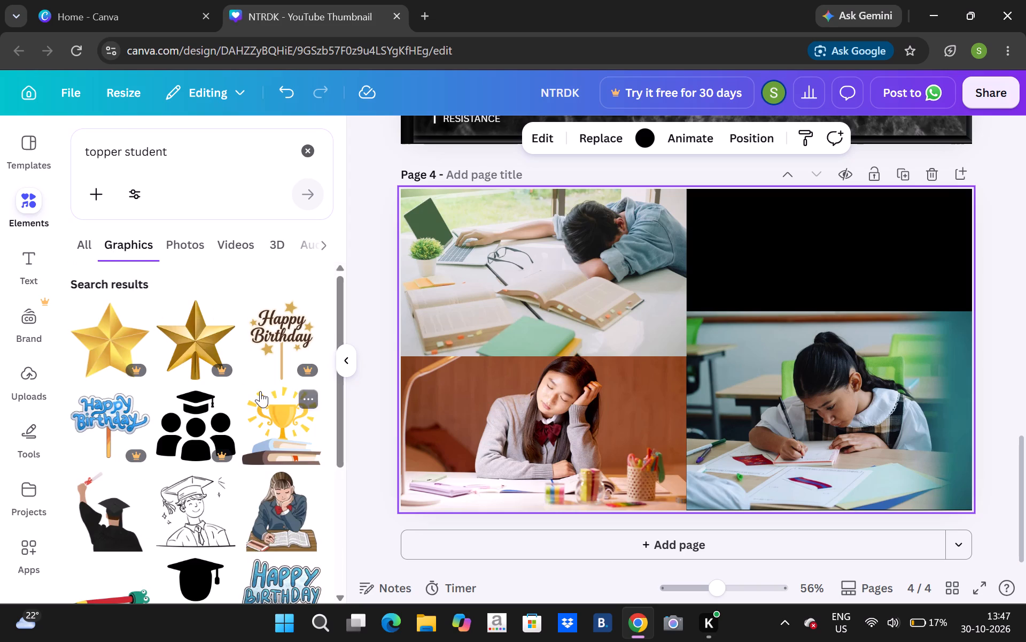
left_click(339, 585)
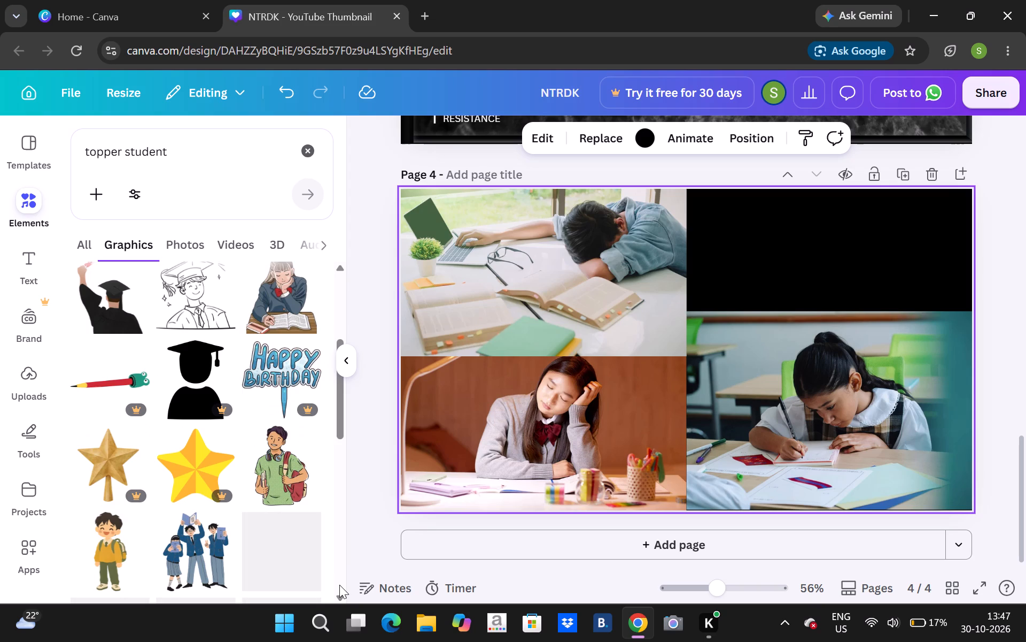
left_click(339, 585)
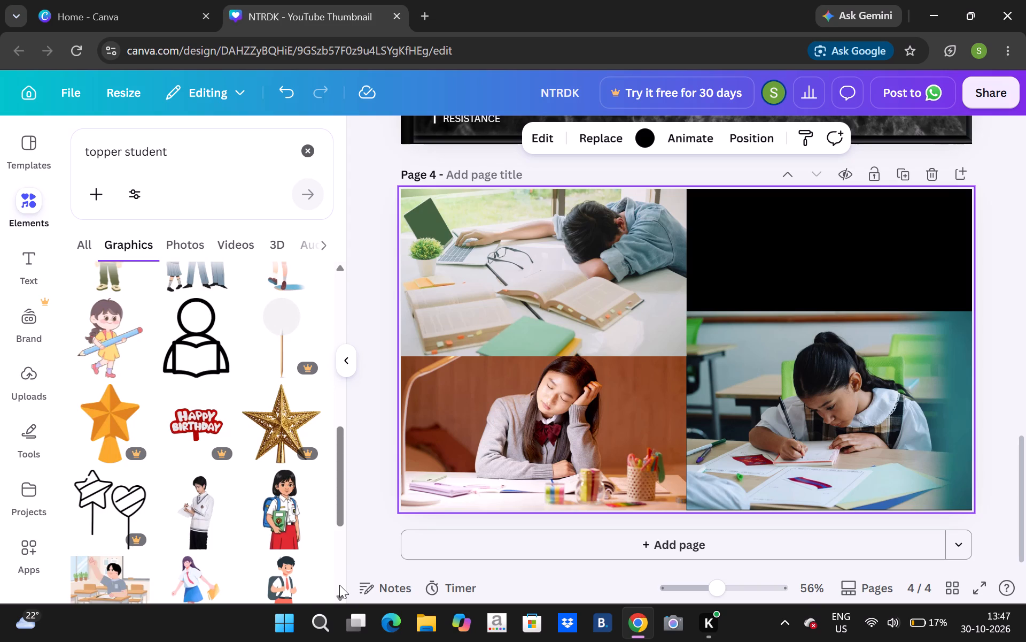
left_click(339, 585)
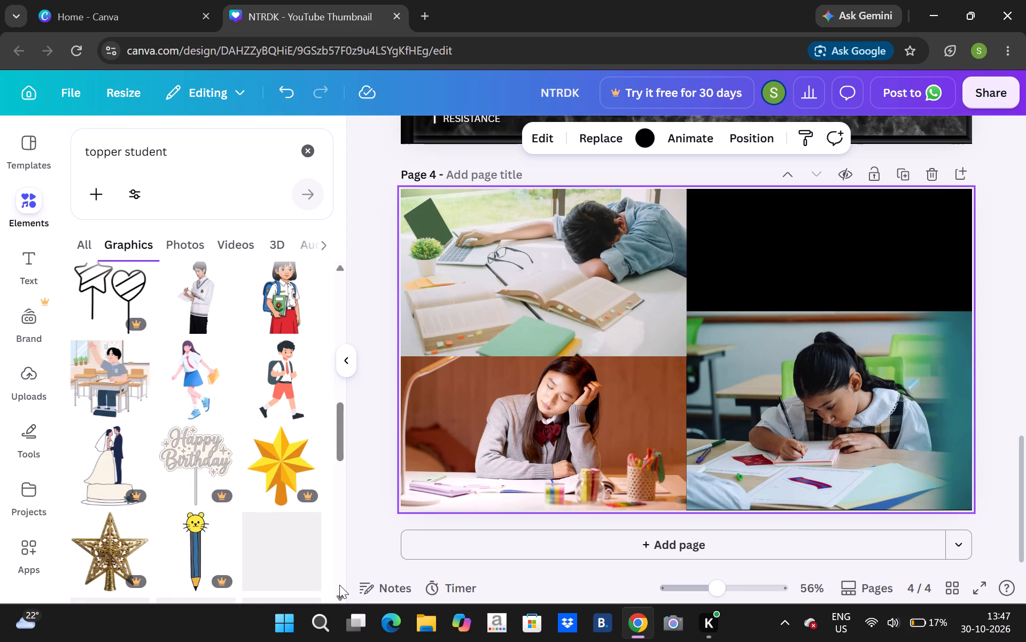
left_click(339, 585)
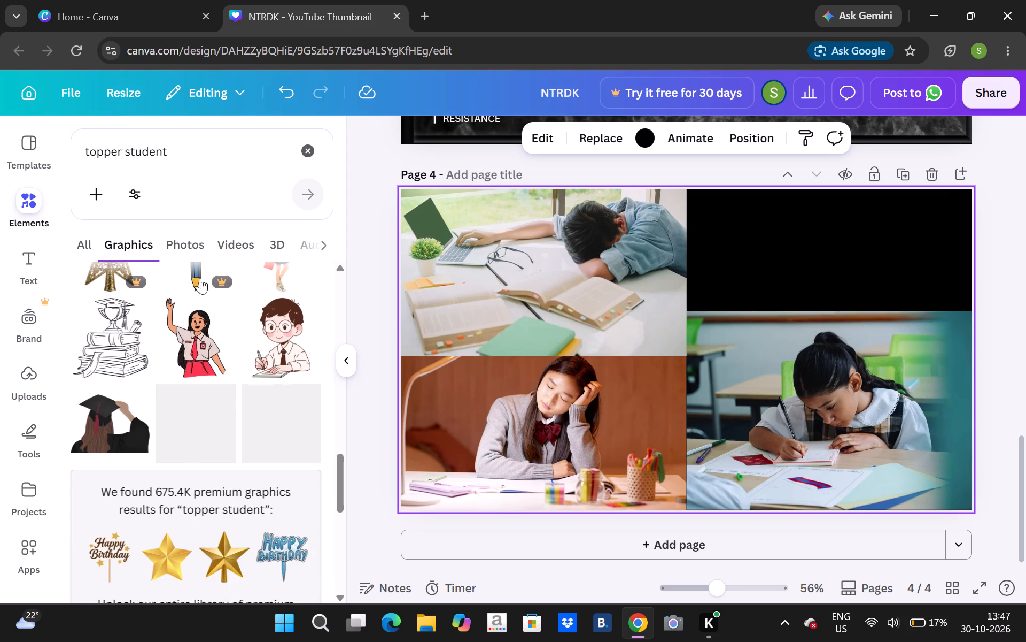
From the "topper student" photo results, add the picture of the student in a navy blazer writing at a desk to page 4.
left_click(189, 248)
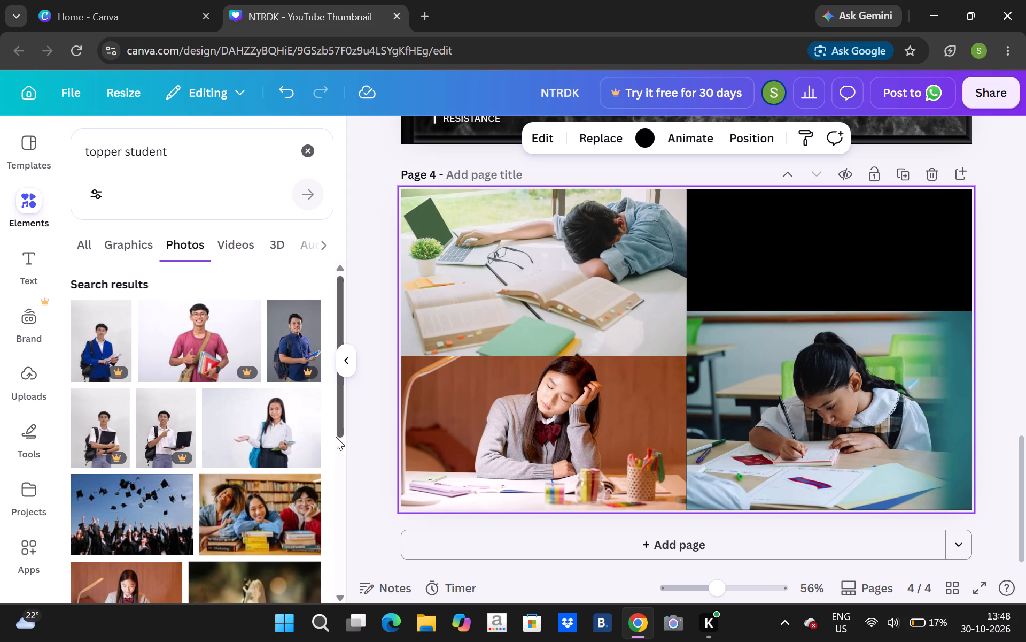
triple_click(337, 590)
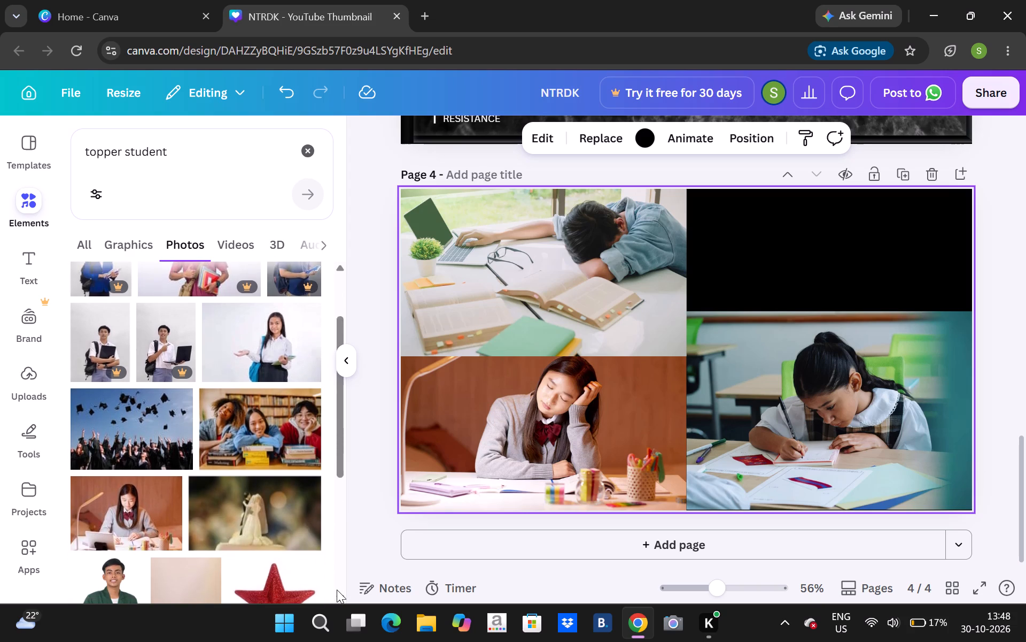
left_click(337, 590)
triple_click(337, 590)
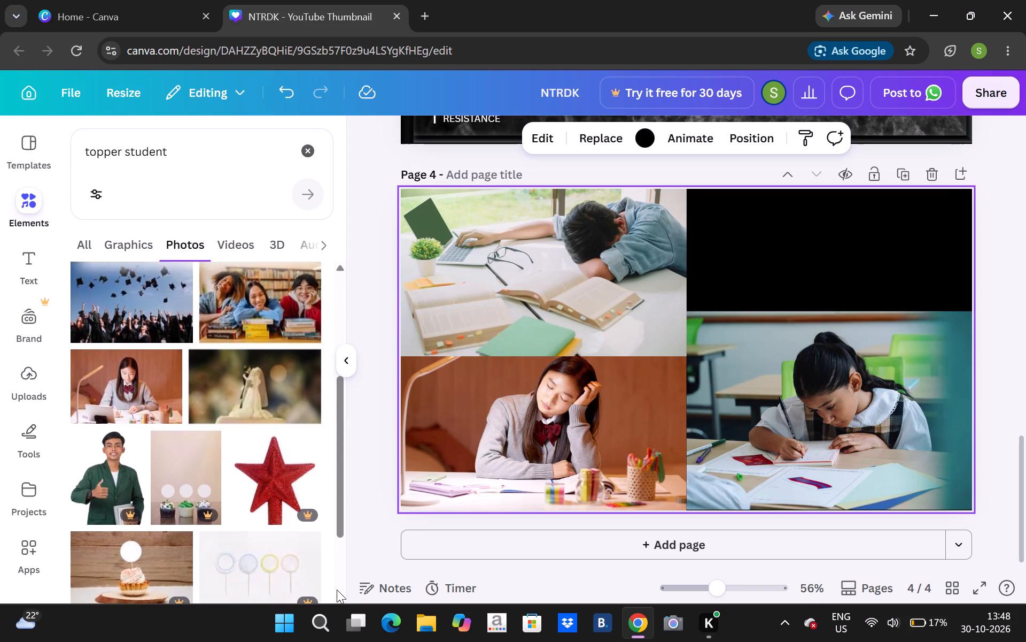
triple_click(337, 590)
double_click(337, 590)
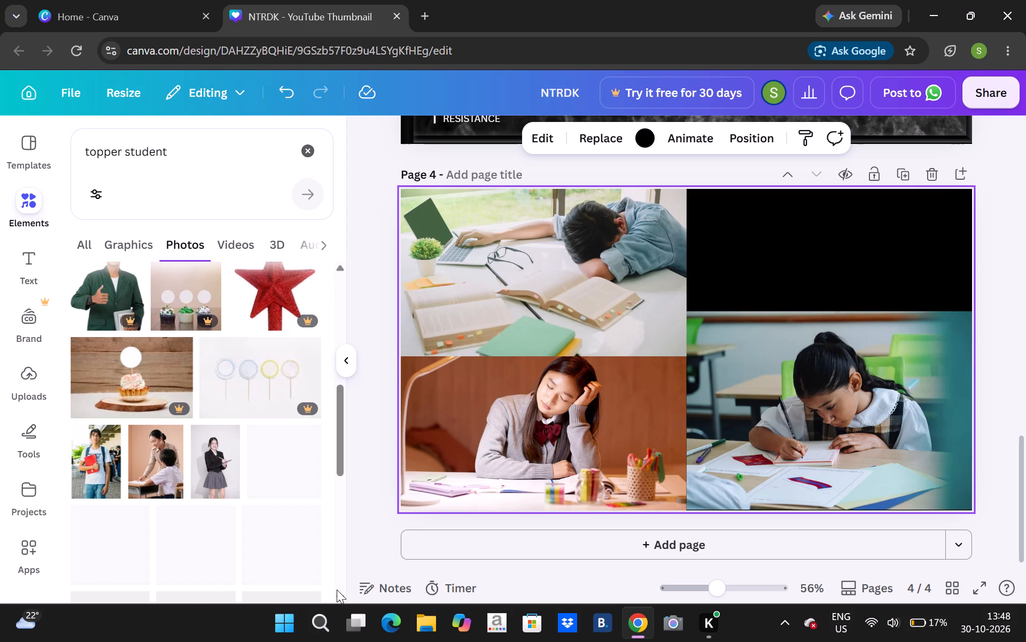
left_click(337, 590)
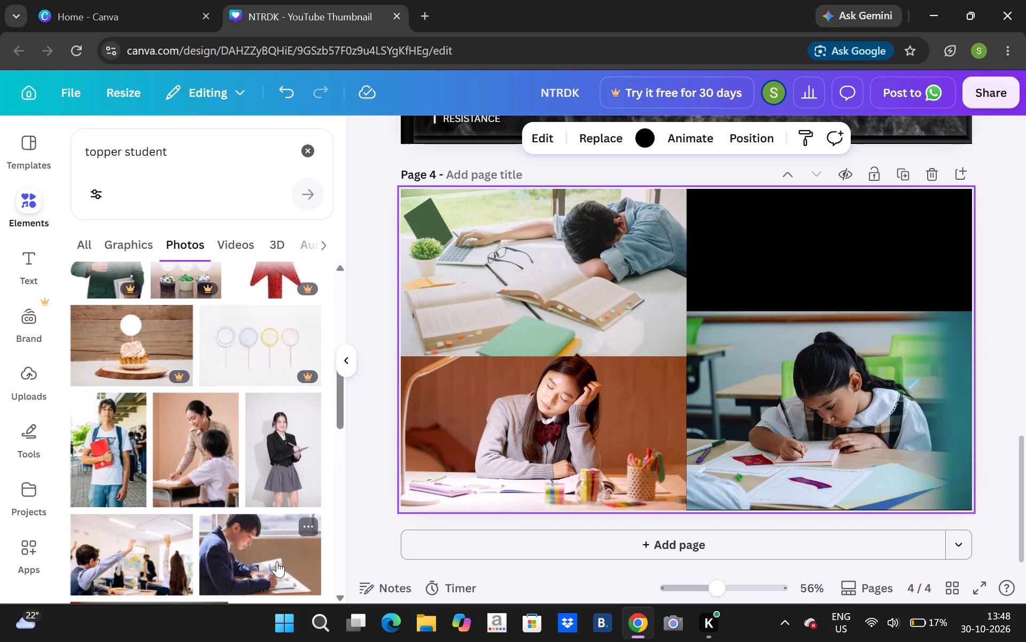
left_click(275, 559)
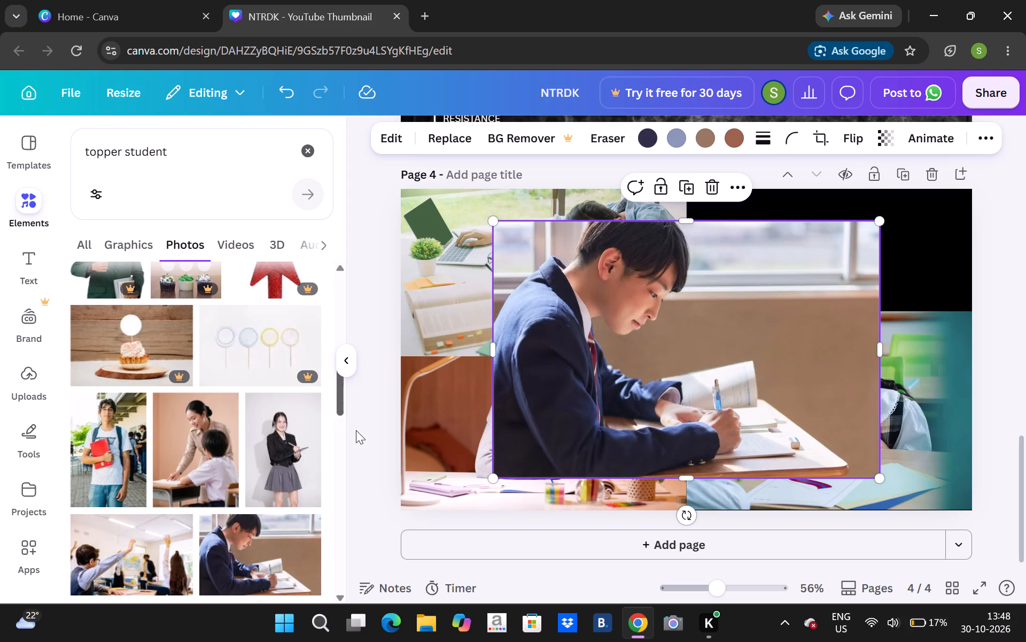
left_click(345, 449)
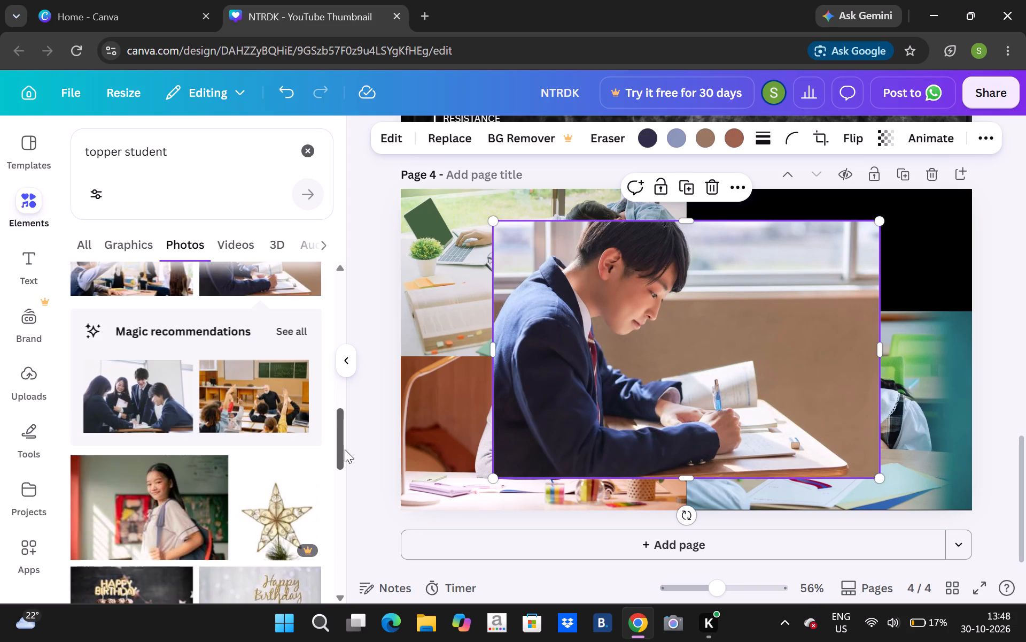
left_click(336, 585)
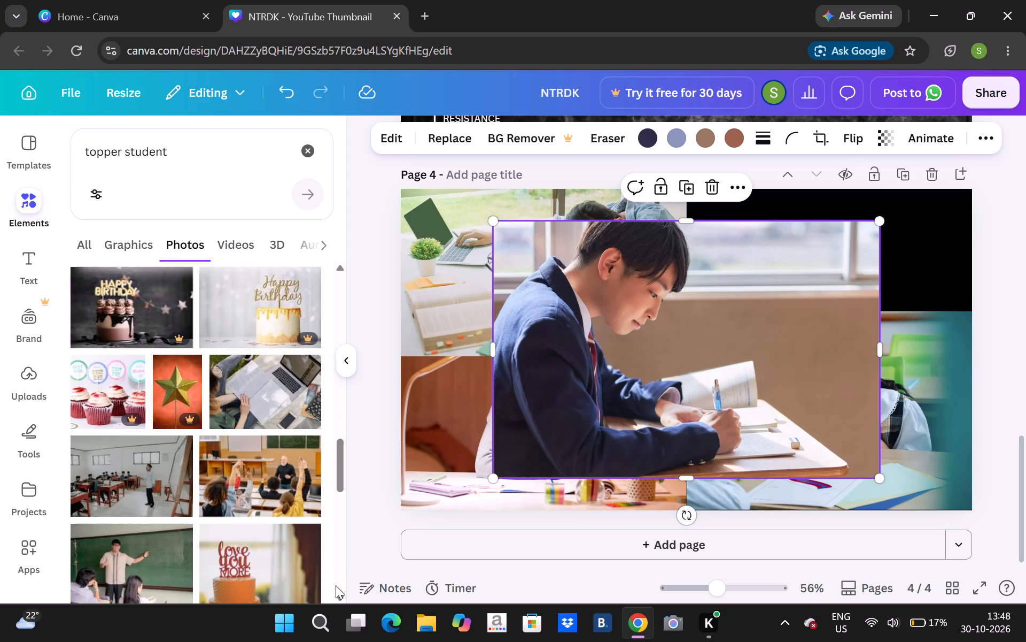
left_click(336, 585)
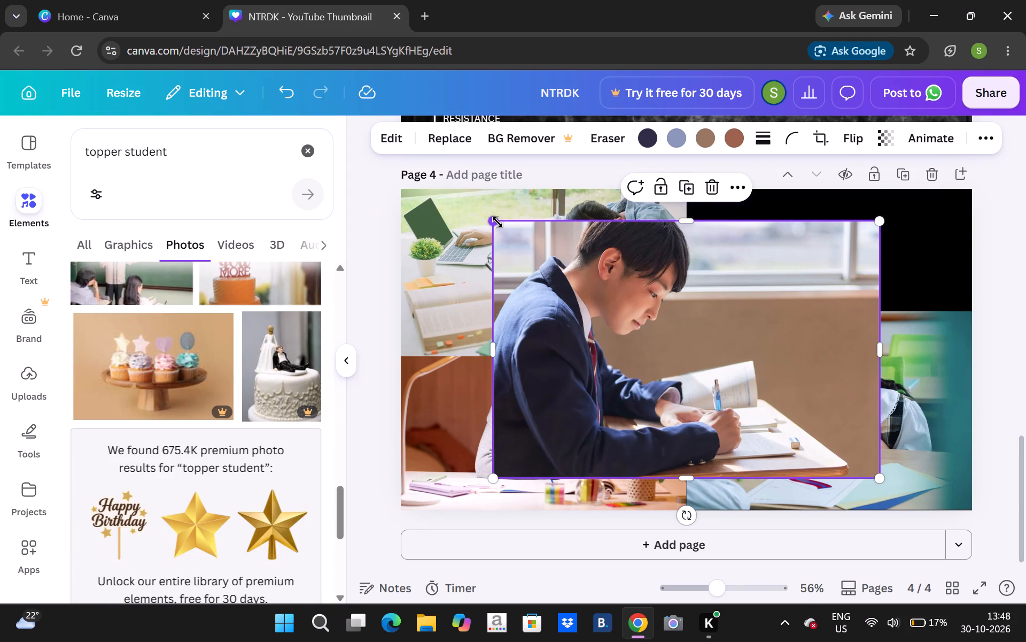
Shrink the blazer student's photo, widen it to about 800 by 385, and fit it in page 4's upper-right area against the vertical centre line.
left_click_drag(491, 216, 625, 293)
left_click(625, 293)
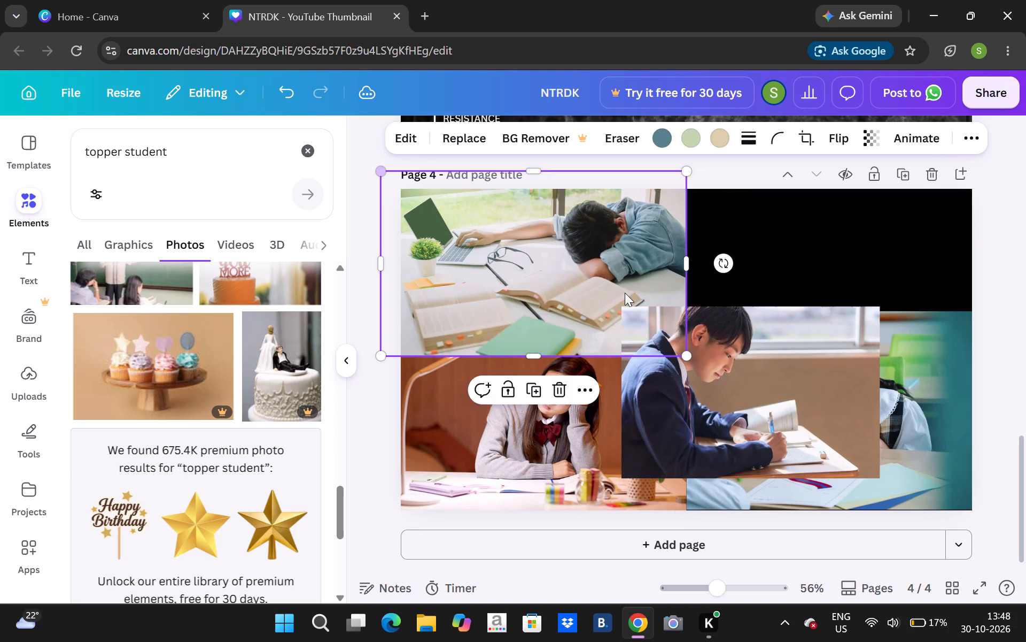
left_click_drag(752, 351, 798, 231)
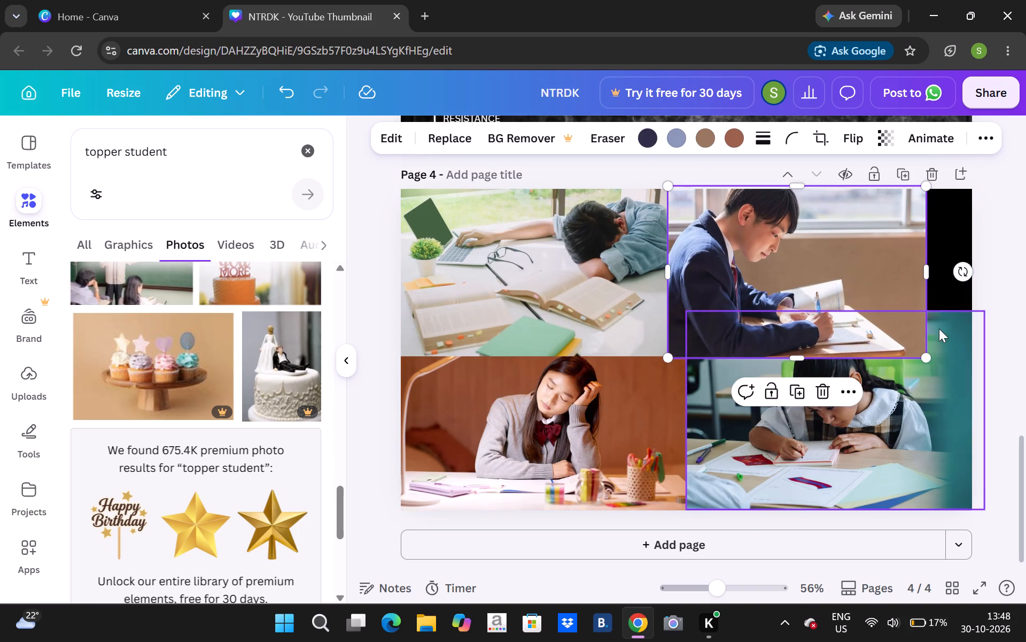
left_click_drag(927, 267, 1025, 273)
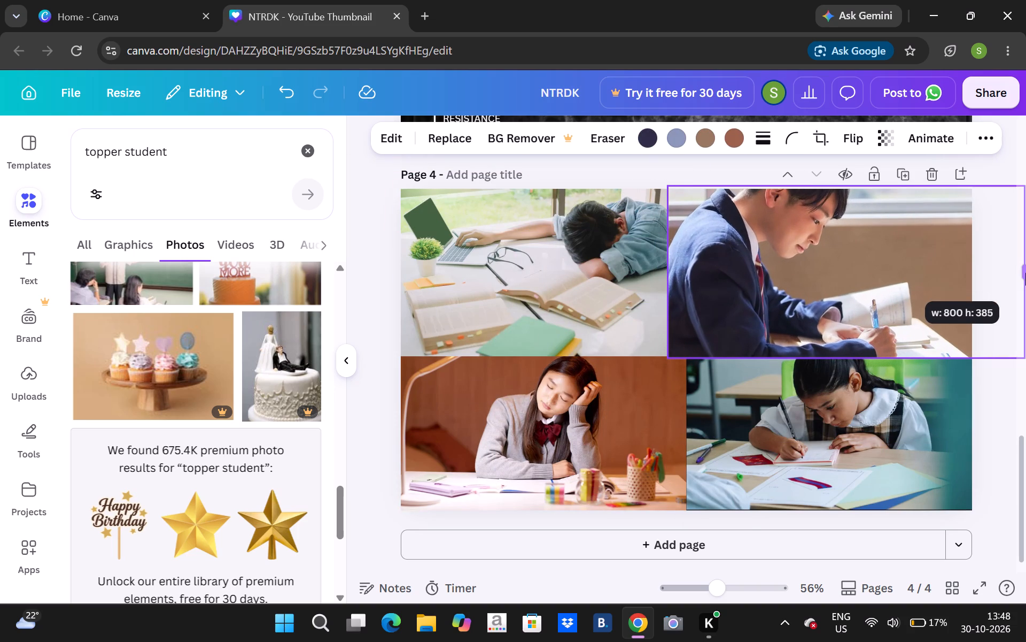
left_click_drag(1025, 273, 1025, 273)
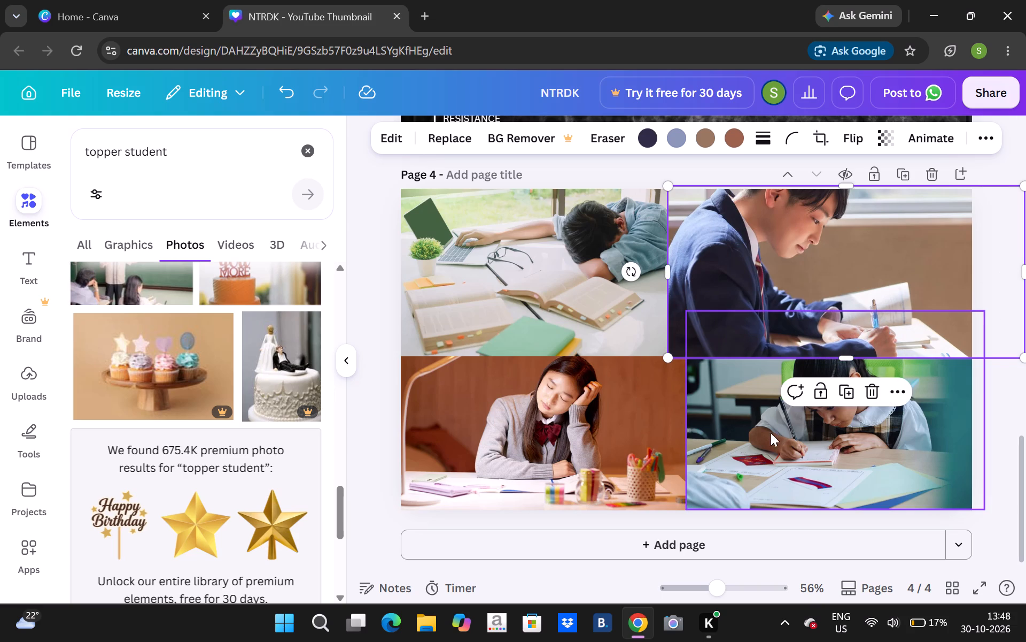
left_click(759, 434)
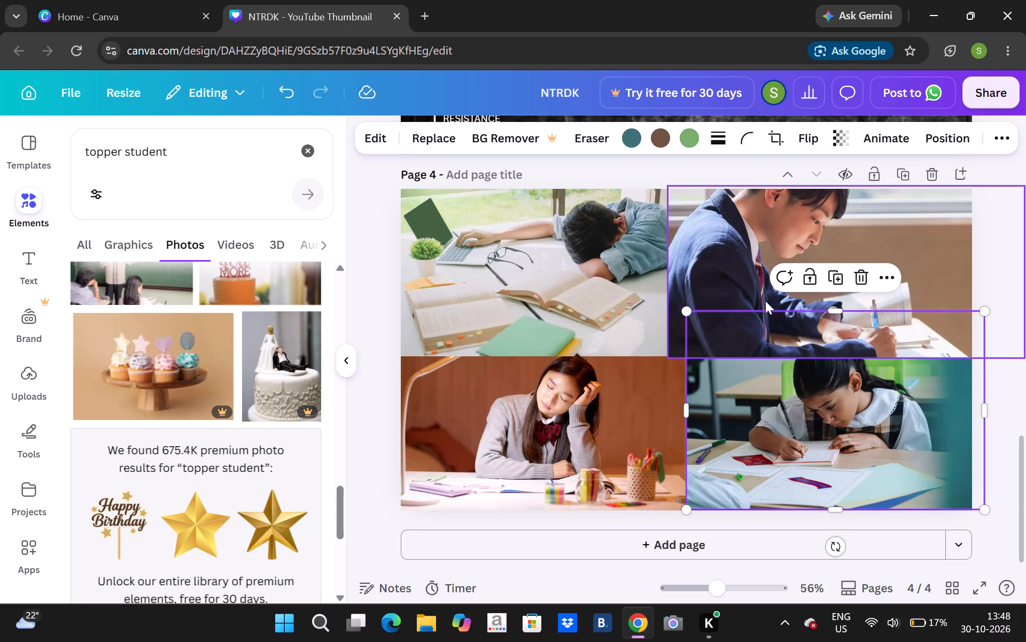
left_click_drag(765, 301, 779, 299)
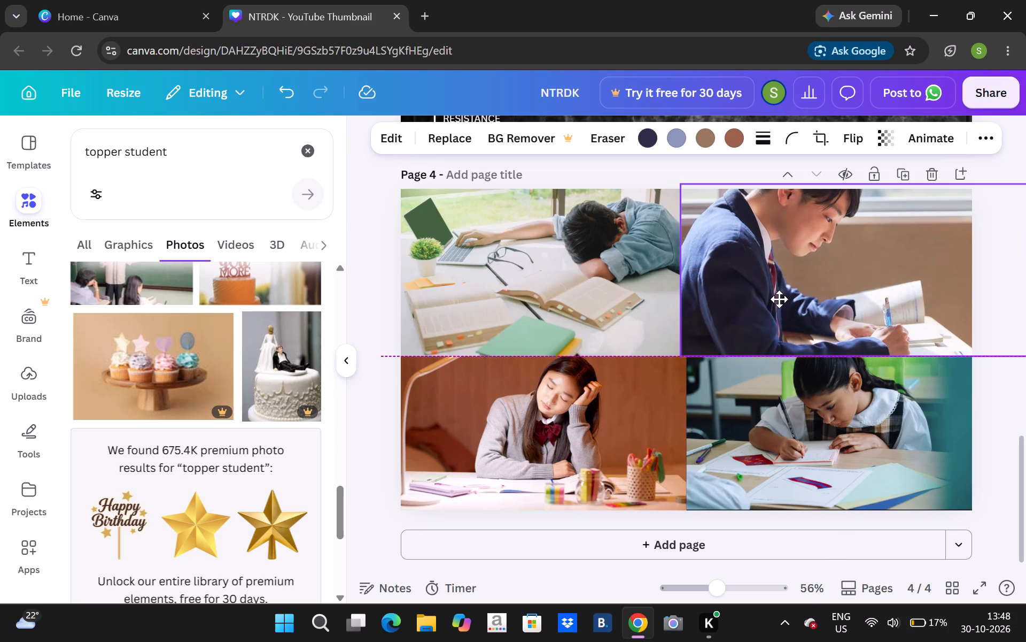
left_click_drag(779, 299, 783, 301)
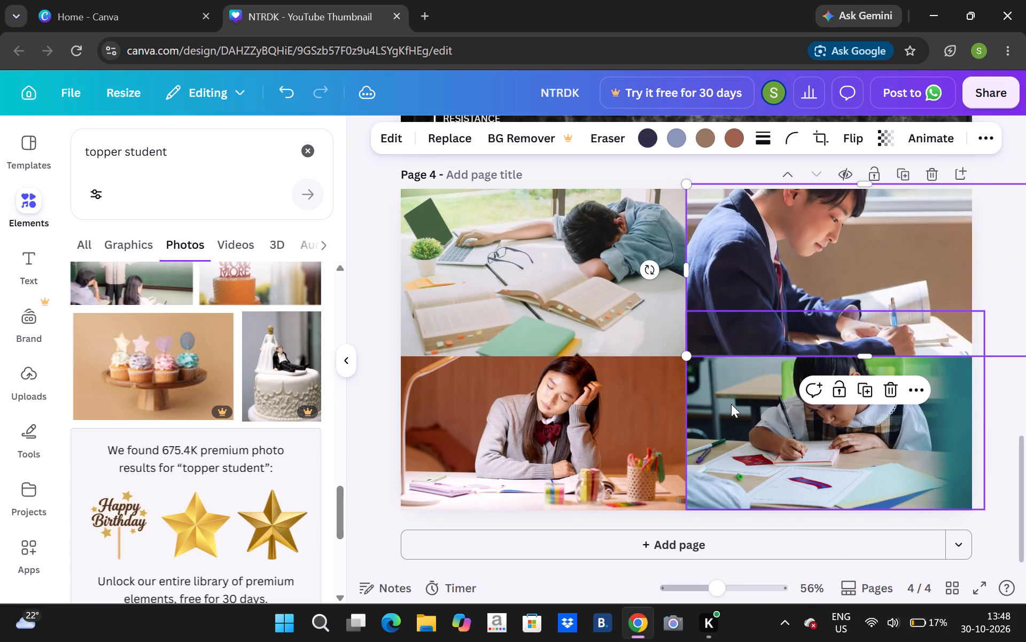
Move the ponytailed girl's photo down until her whole head shows beneath the blazer student's photo, and nudge it slightly left.
left_click(731, 404)
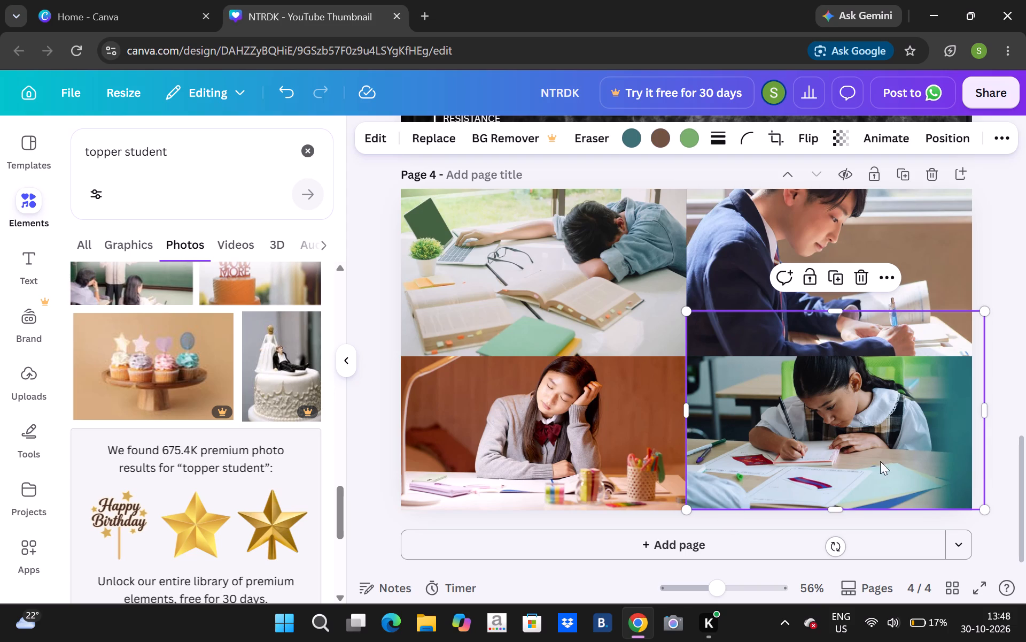
left_click(1025, 402)
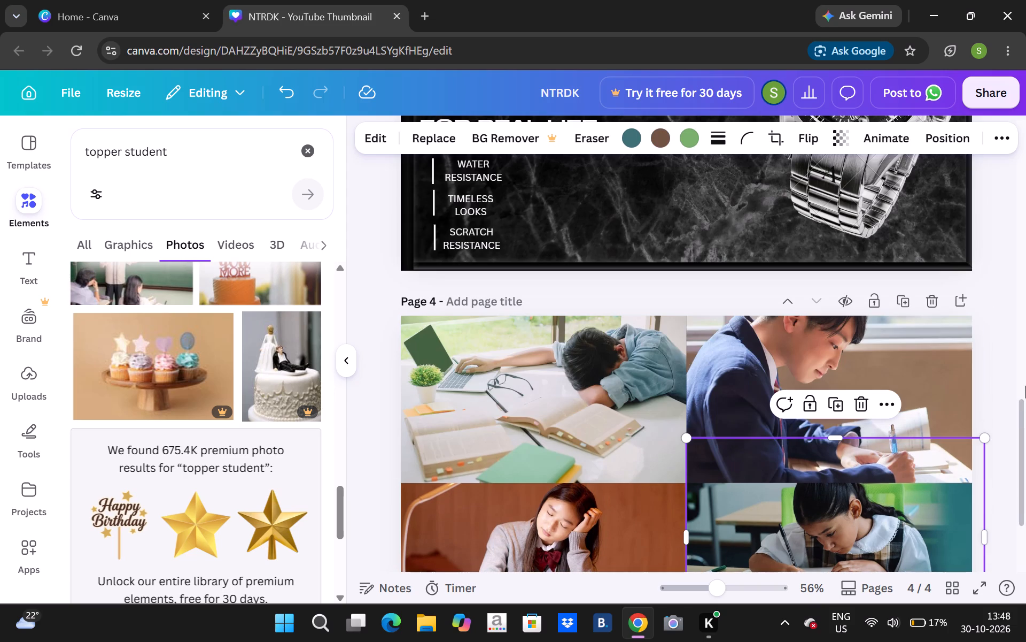
left_click(1023, 548)
left_click(998, 362)
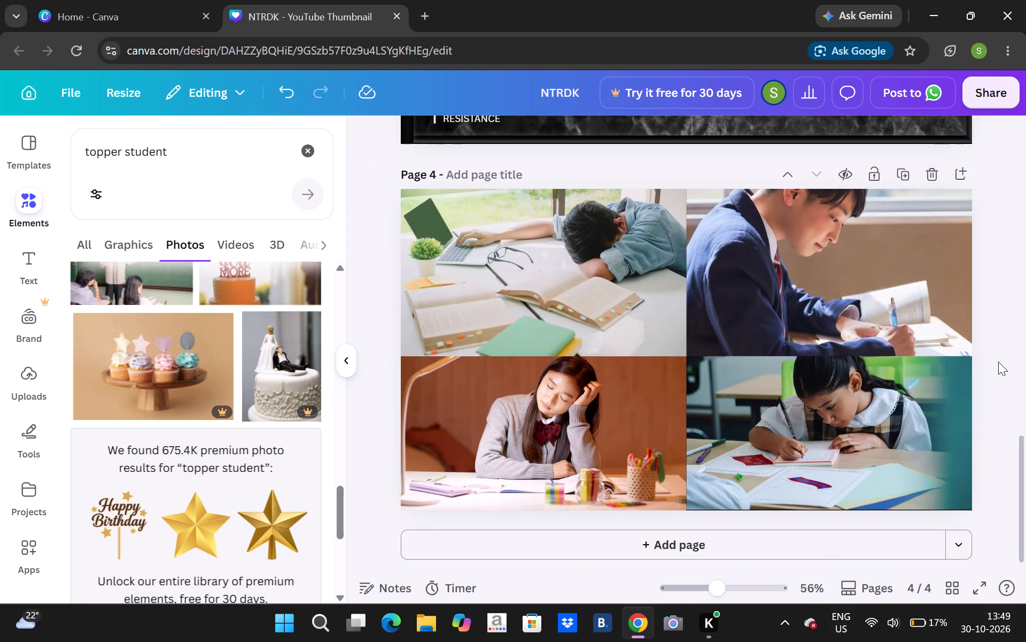
left_click(911, 435)
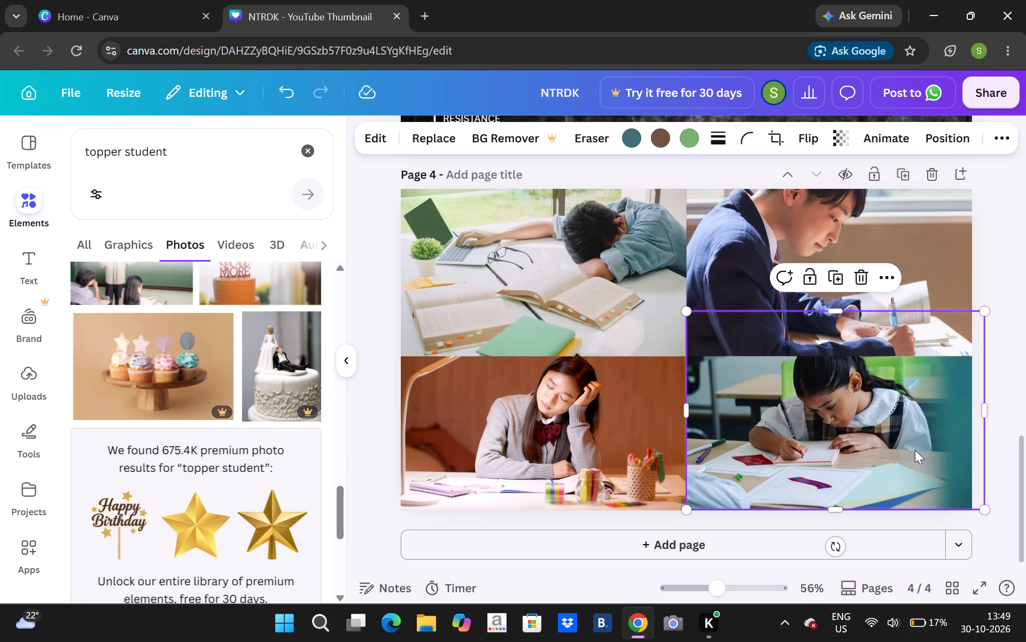
left_click_drag(916, 453, 913, 460)
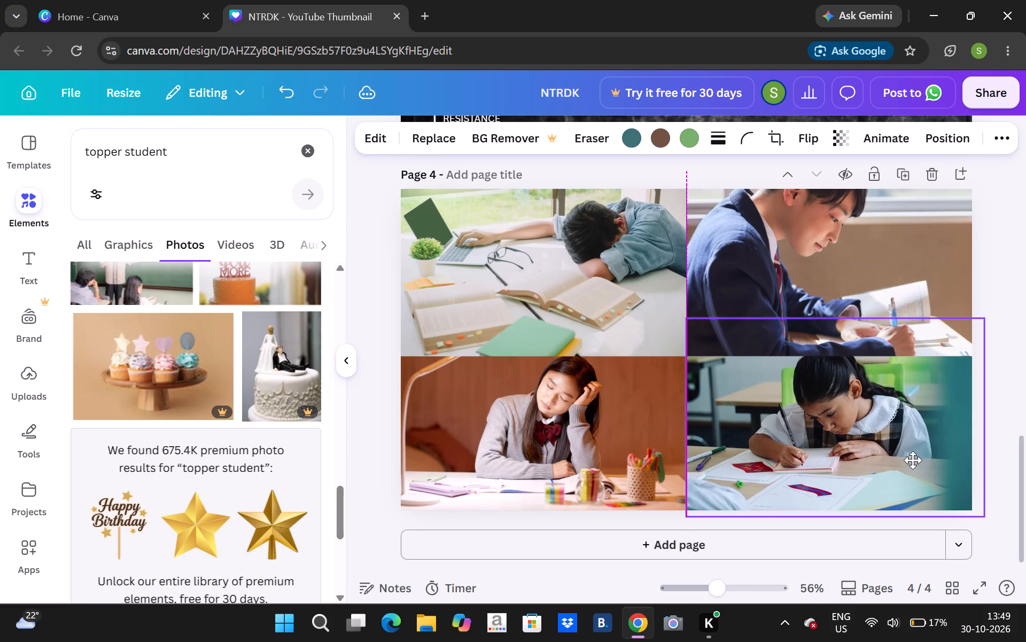
left_click_drag(913, 460, 917, 480)
left_click(917, 480)
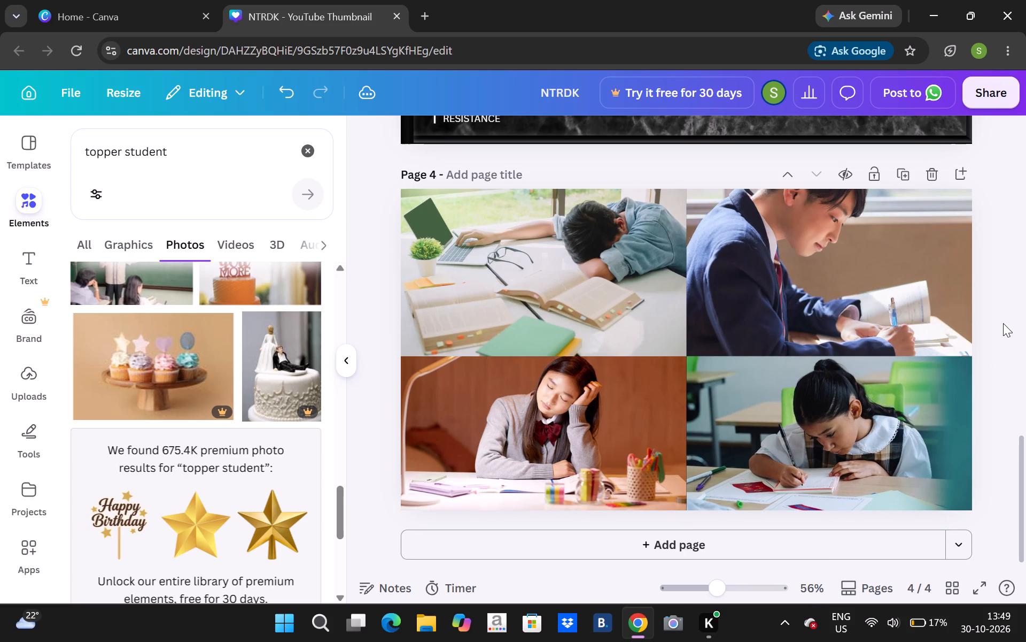
left_click(946, 381)
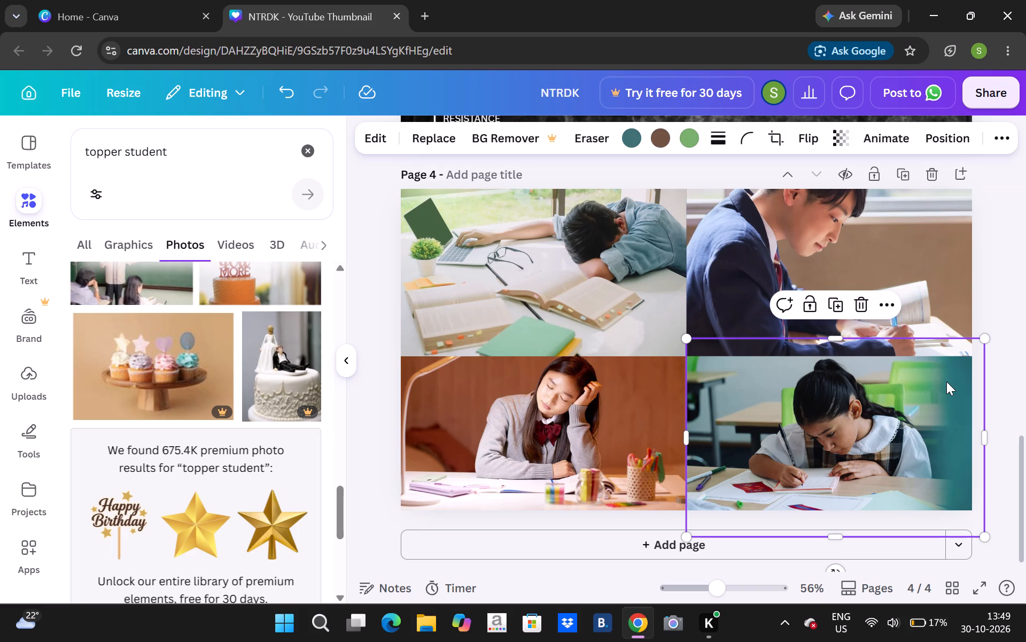
key("Left")
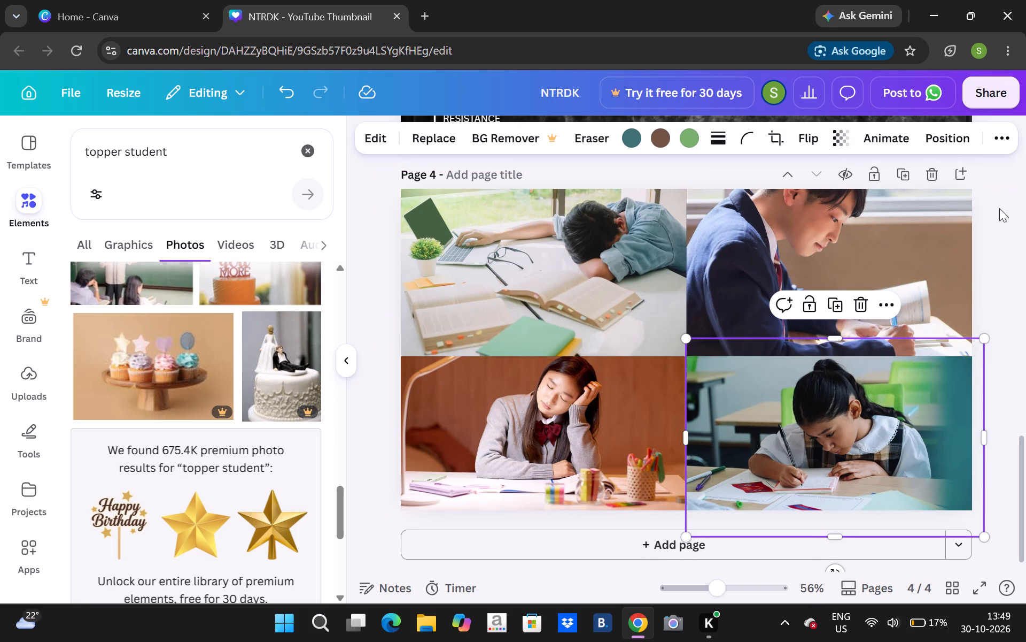
Duplicate the ponytailed girl's photo in page 4's lower-right quarter.
left_click(838, 297)
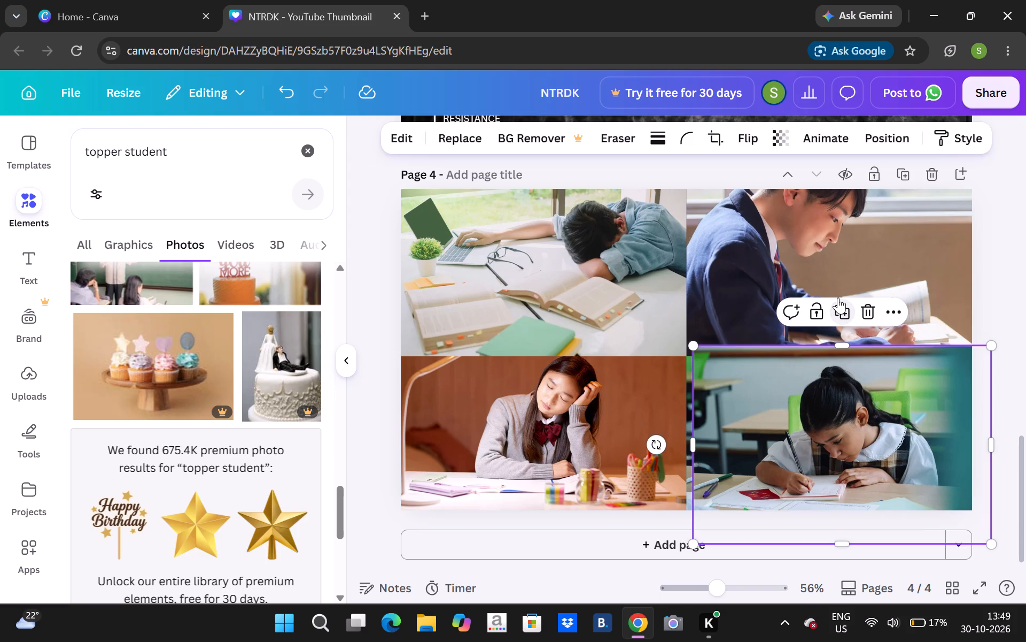
Delete the duplicate of the ponytailed girl's photo from page 4's lower-right quarter.
left_click(870, 307)
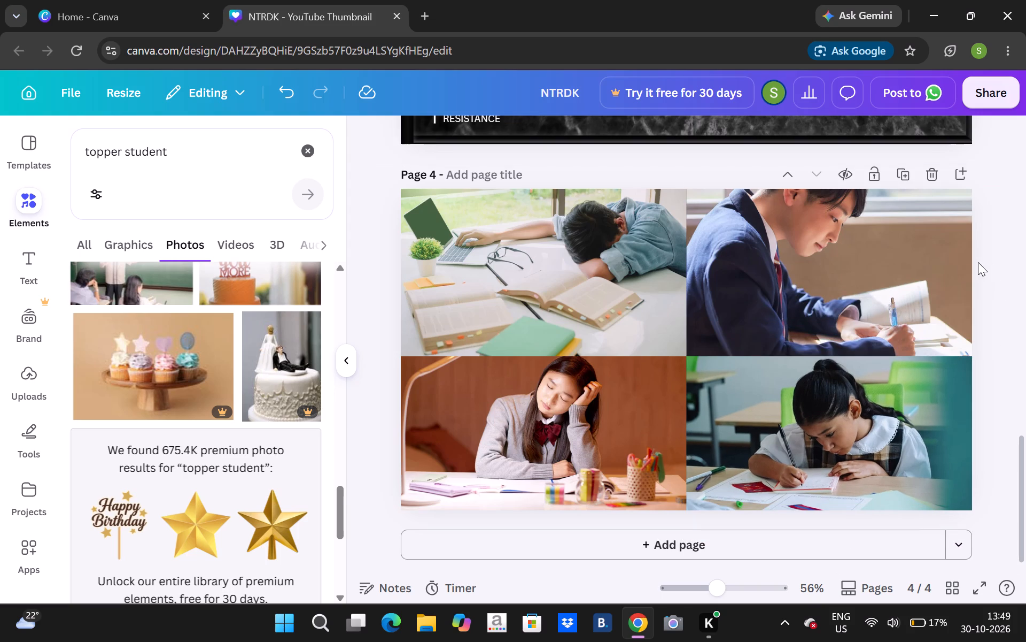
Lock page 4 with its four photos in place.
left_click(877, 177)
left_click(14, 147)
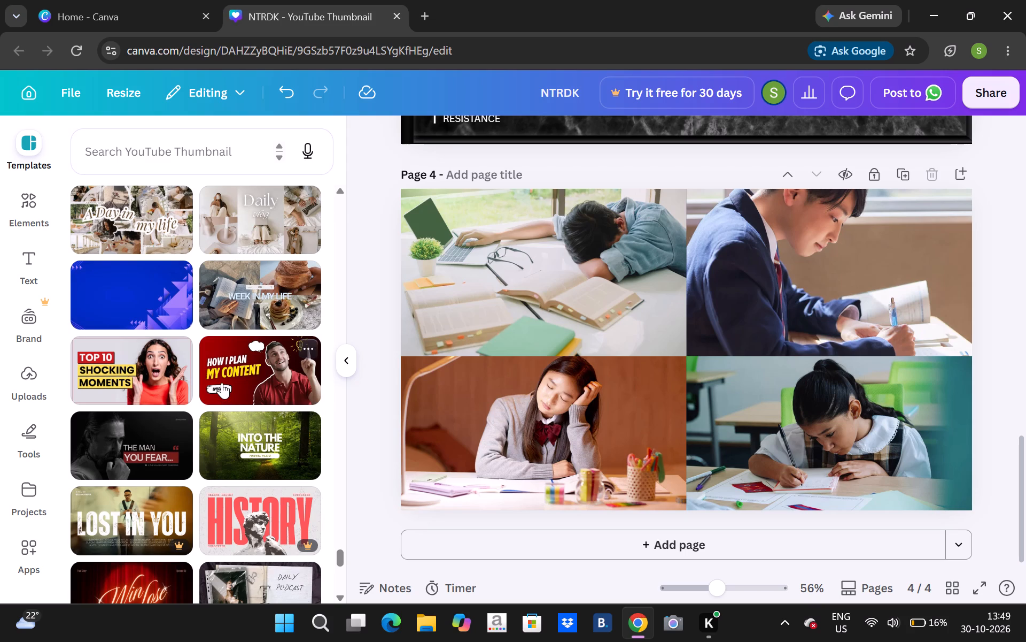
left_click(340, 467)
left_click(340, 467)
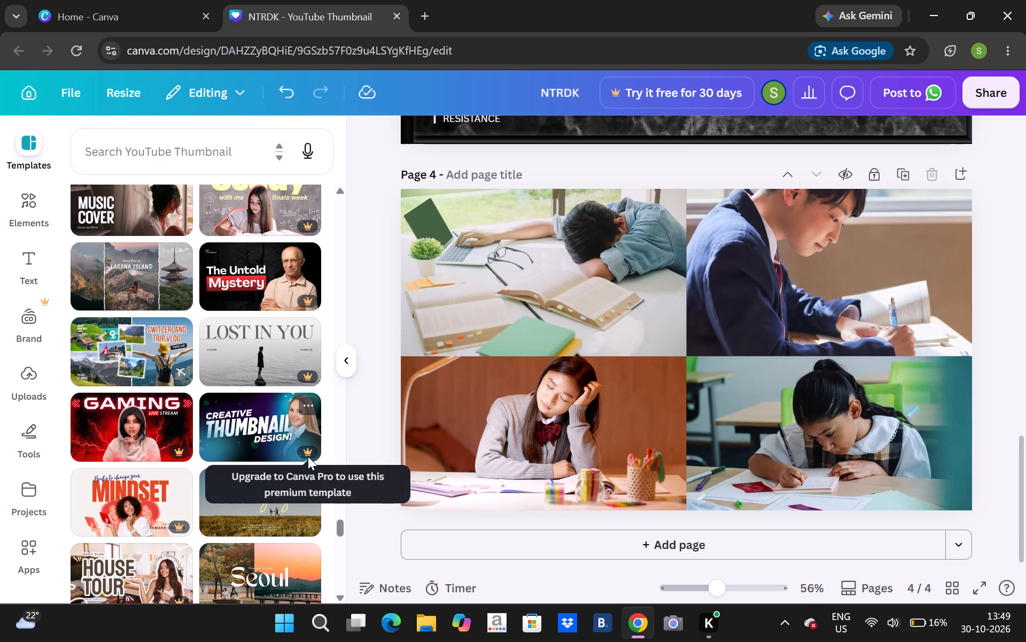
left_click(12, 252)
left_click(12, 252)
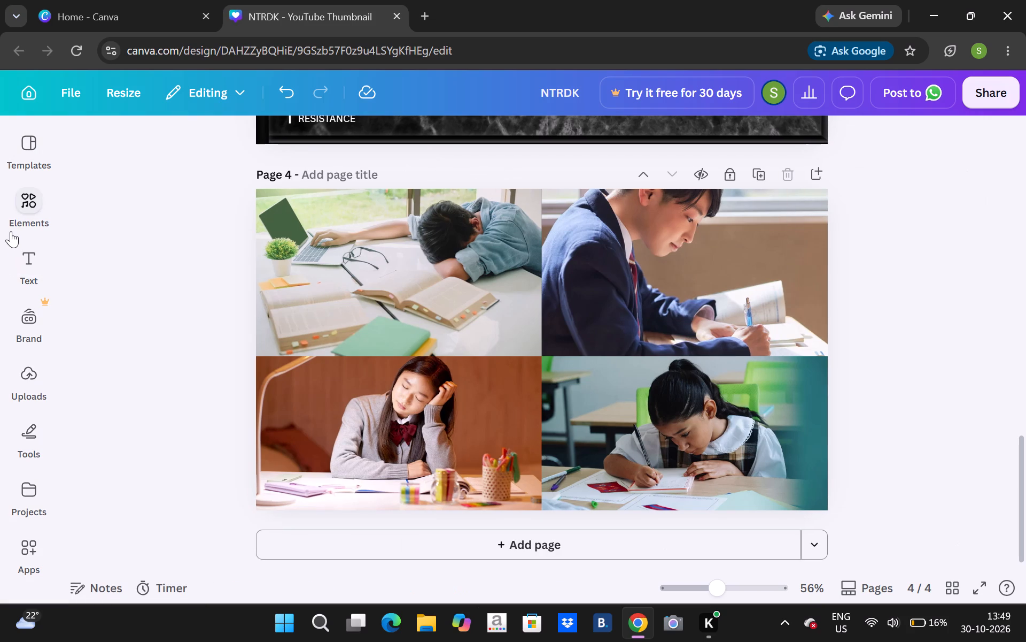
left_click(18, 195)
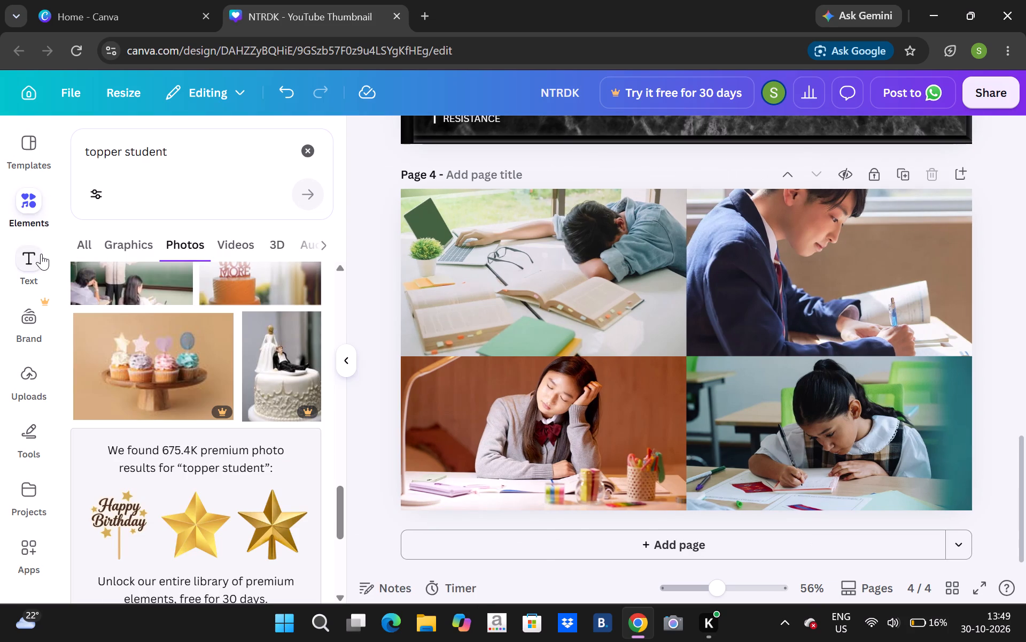
Browse the ready-made text combinations for a bold heading style to put over page 4's photo grid.
left_click(41, 254)
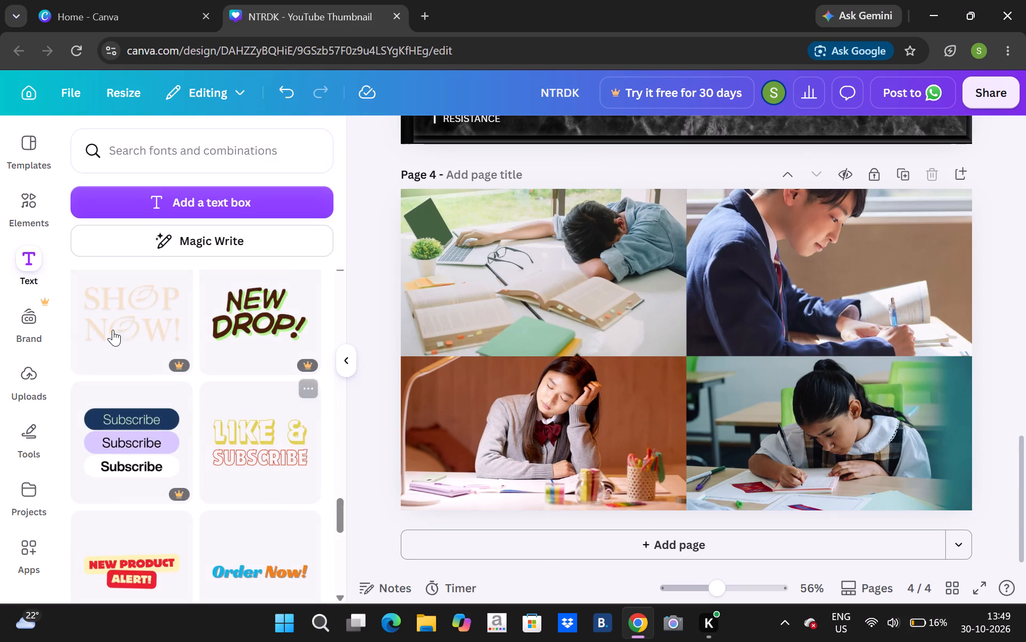
left_click(338, 580)
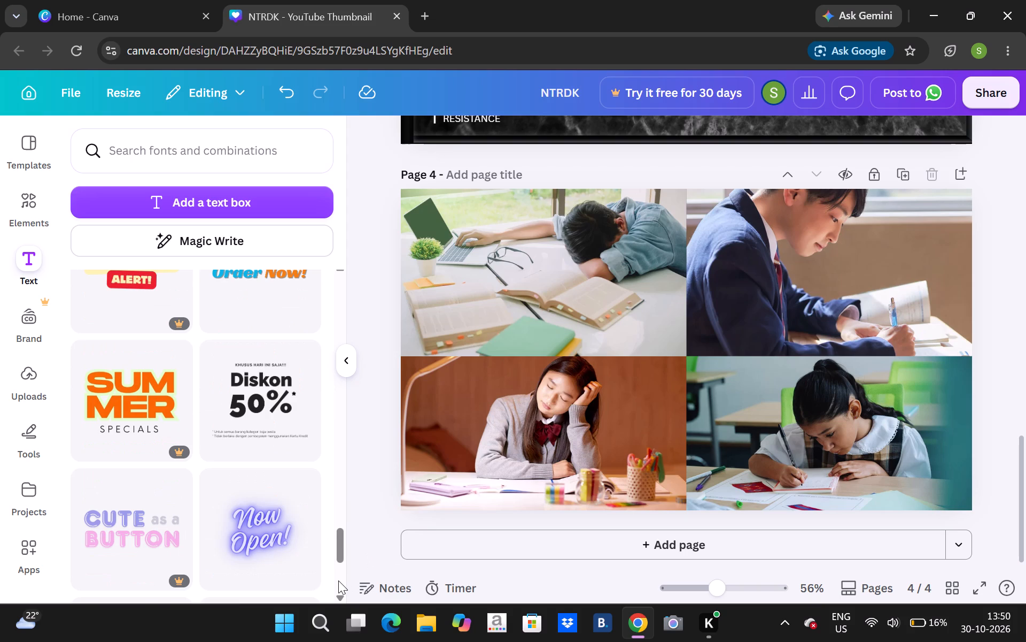
left_click(338, 580)
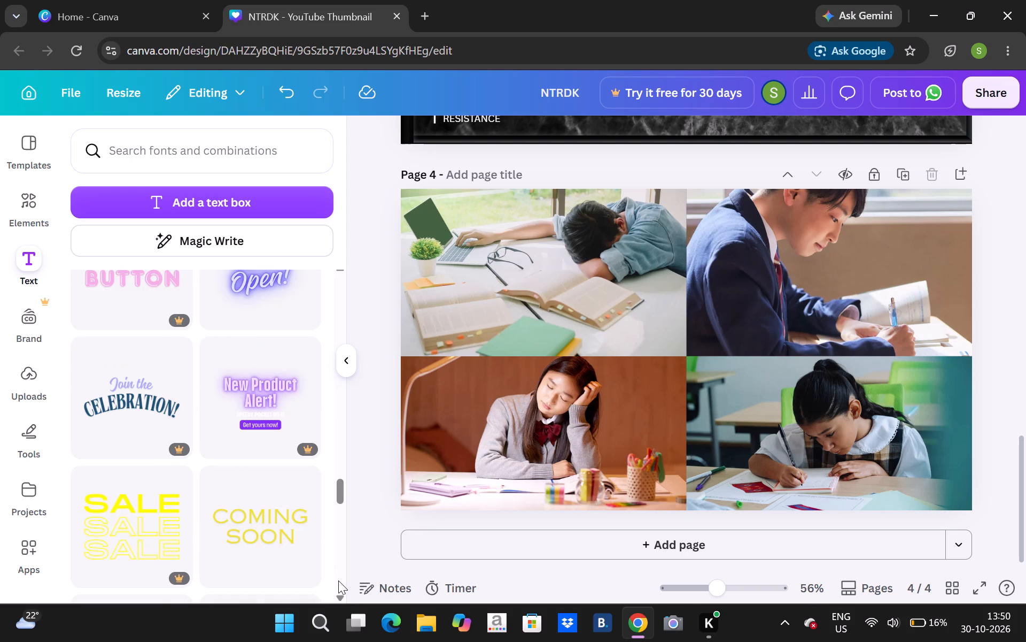
left_click(338, 580)
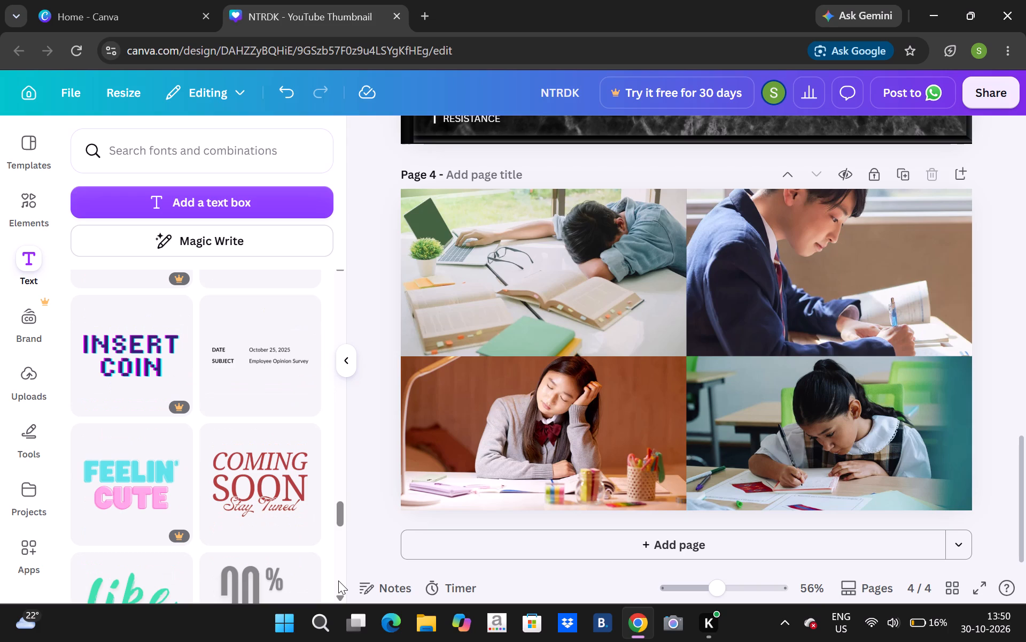
left_click(338, 580)
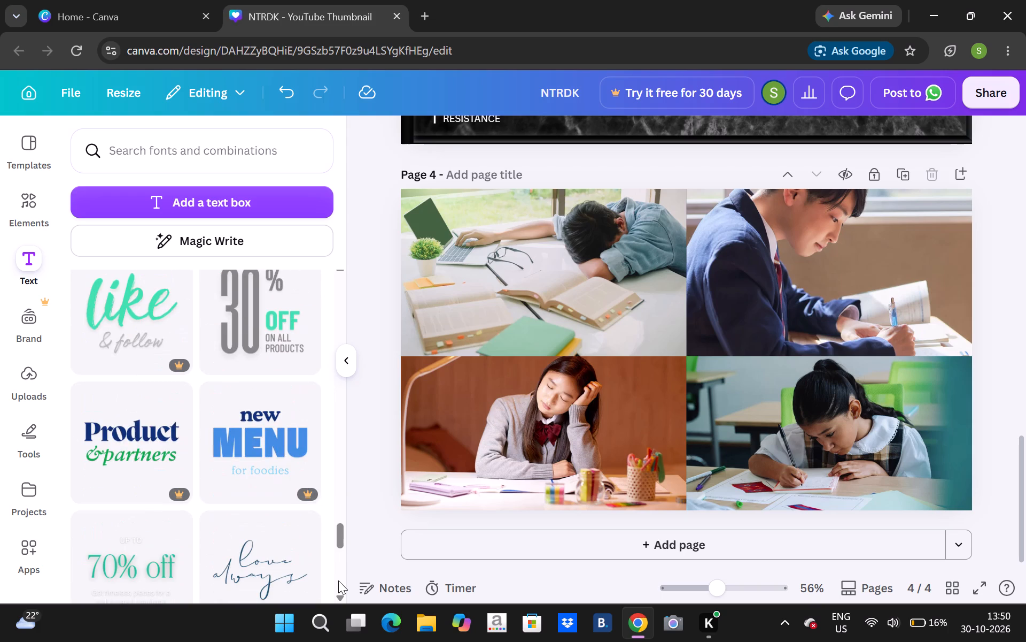
left_click(338, 580)
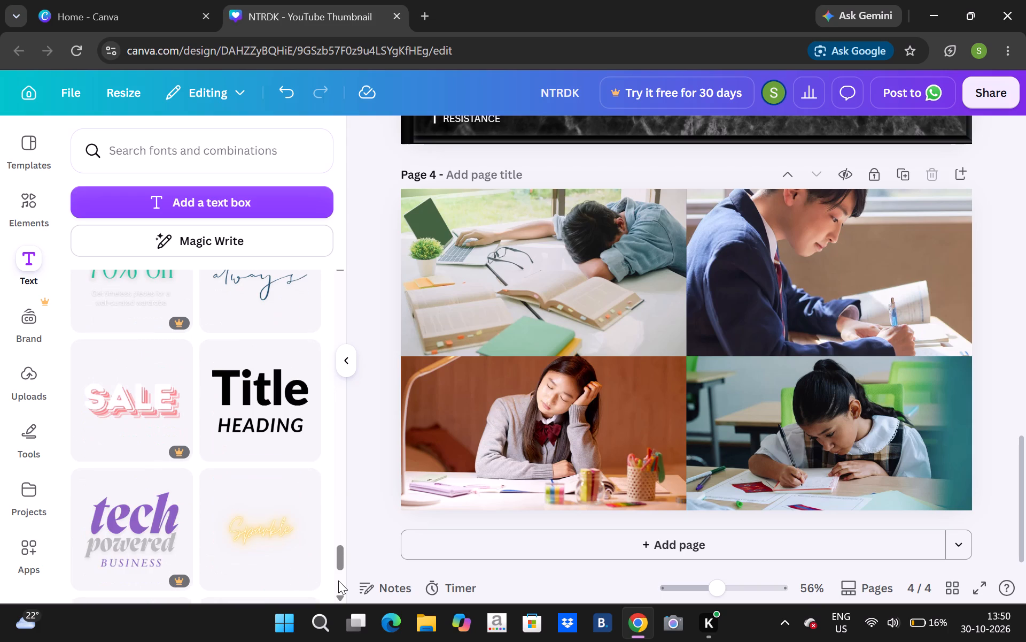
left_click(338, 580)
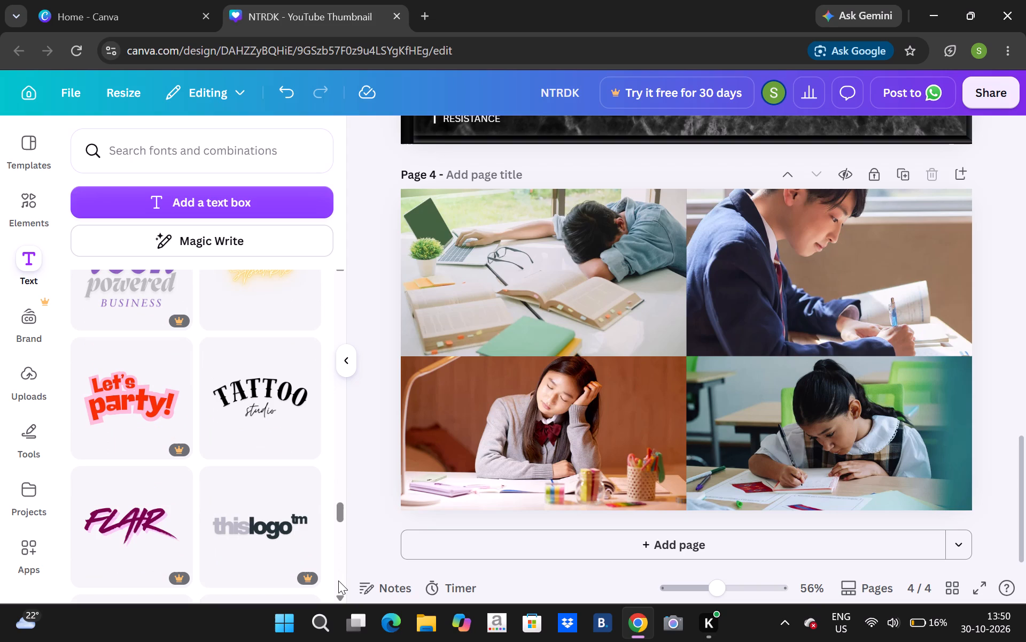
left_click(338, 580)
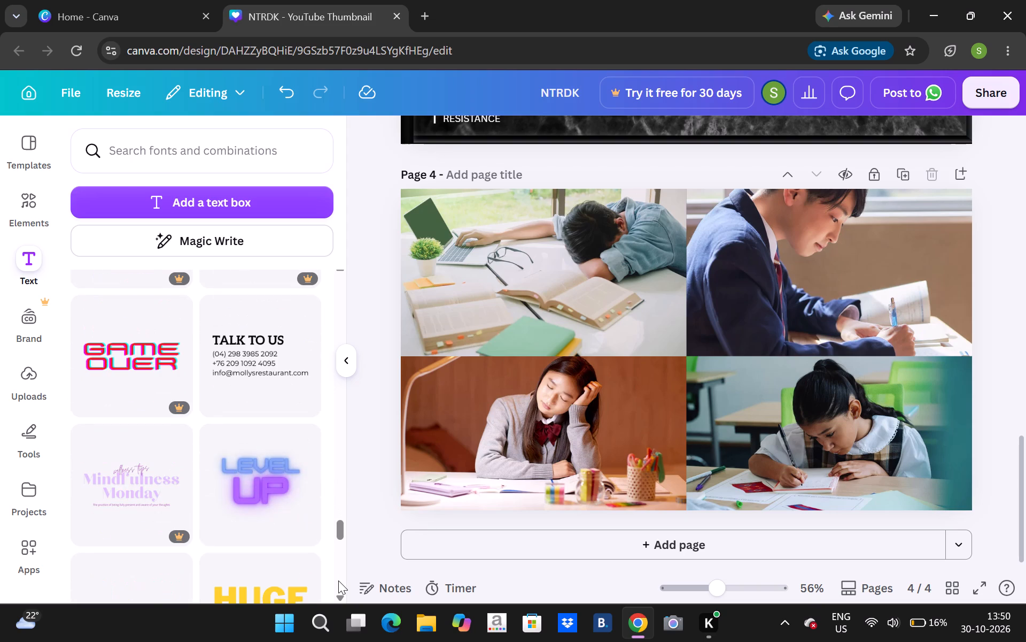
left_click(338, 580)
left_click(338, 580)
left_click(338, 580)
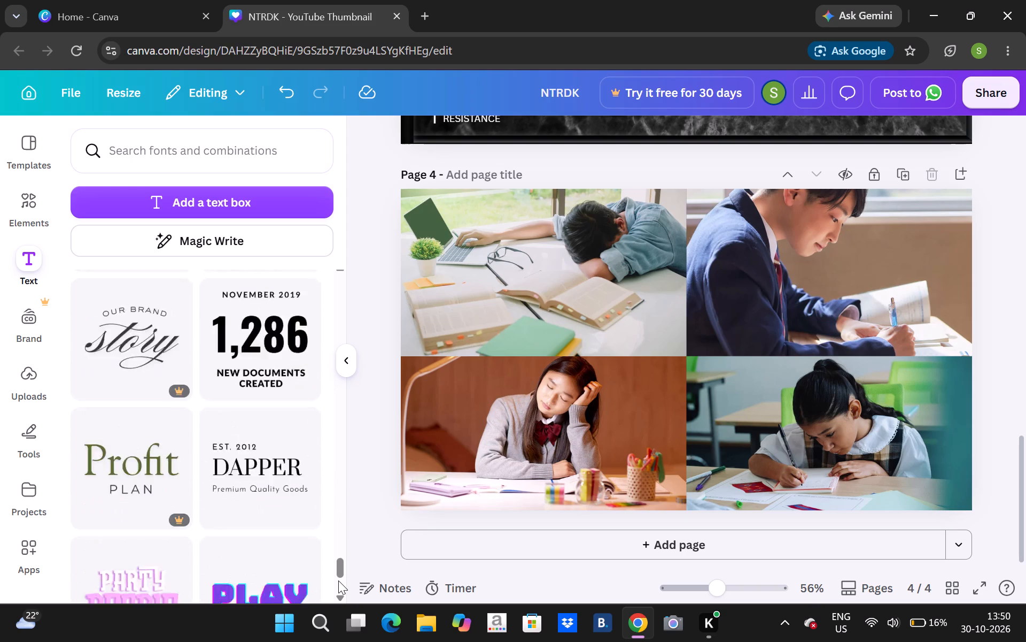
left_click(338, 580)
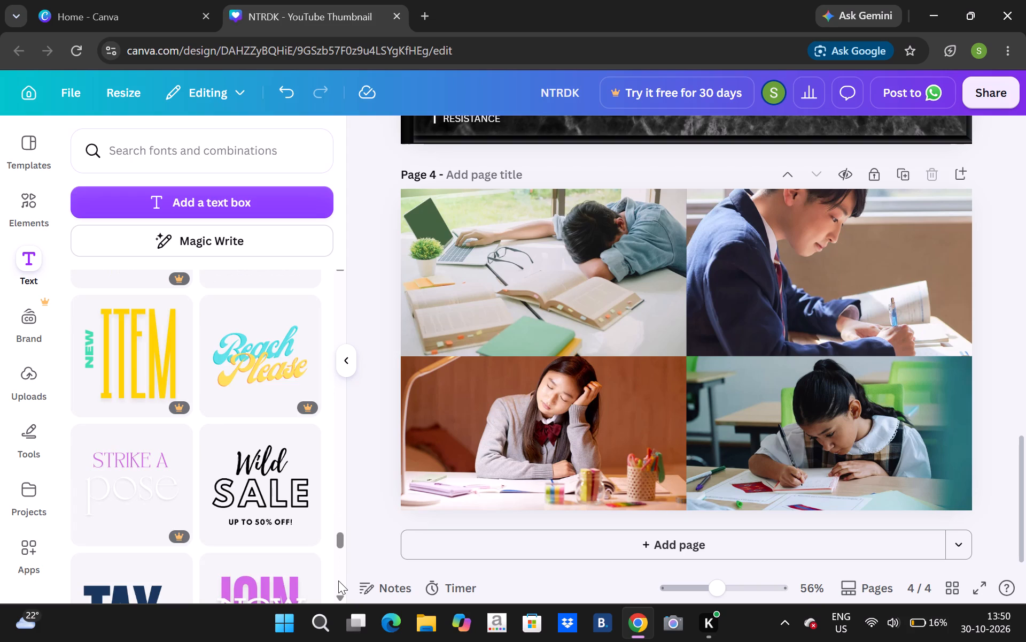
left_click(338, 580)
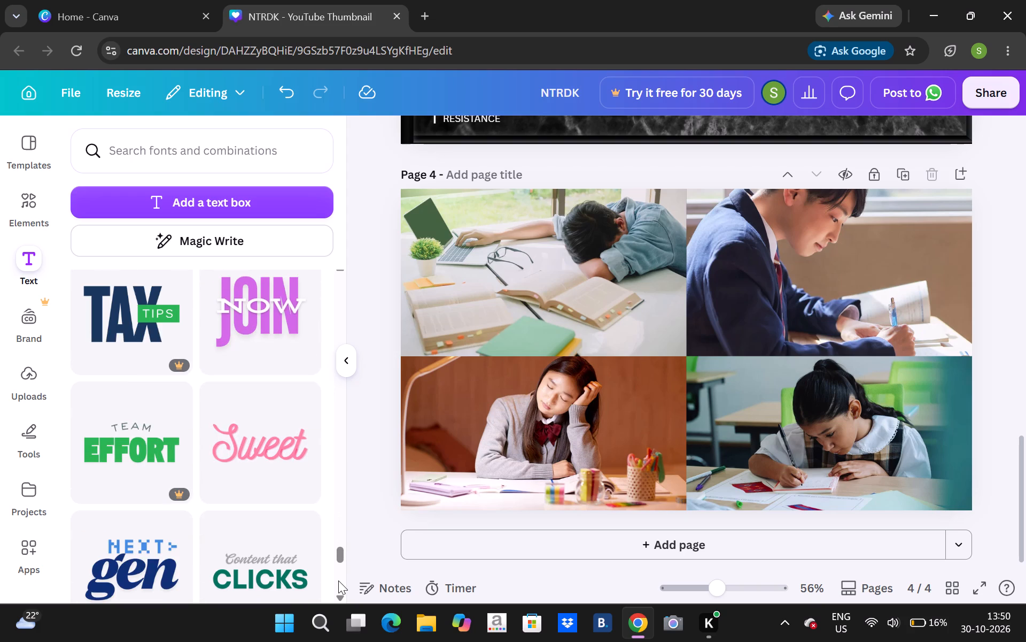
left_click(338, 580)
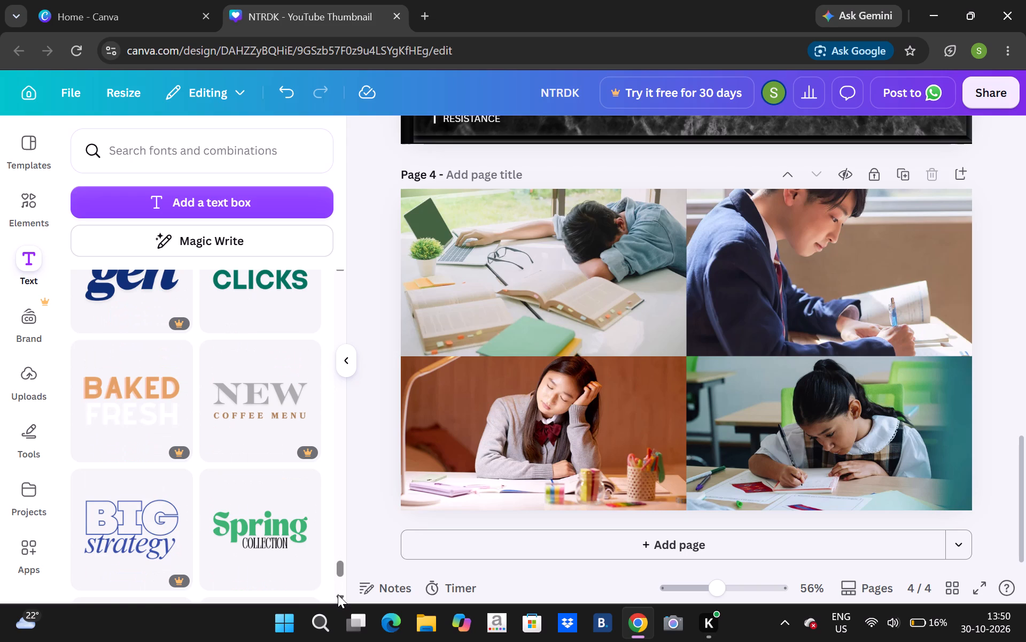
left_click(338, 594)
left_click(338, 594)
left_click(338, 594)
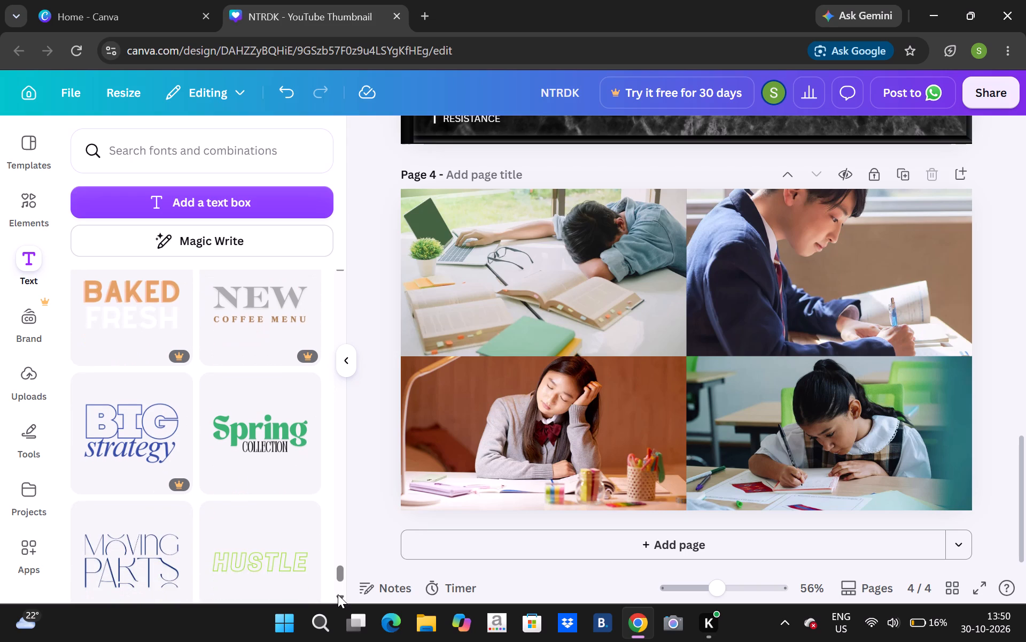
left_click(338, 594)
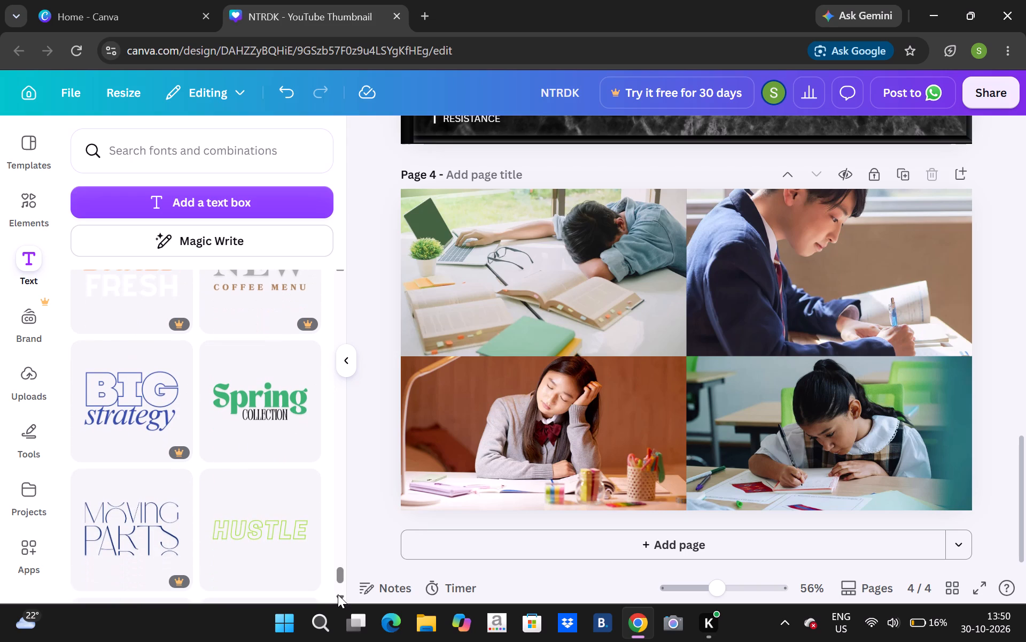
left_click(338, 594)
triple_click(338, 594)
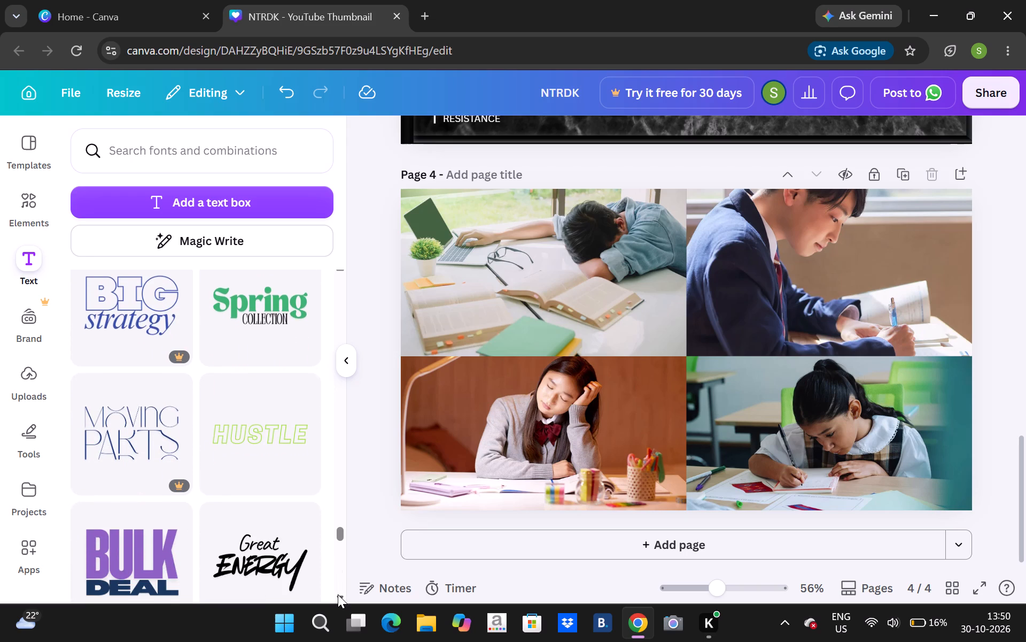
double_click(338, 594)
left_click(338, 594)
left_click(338, 594)
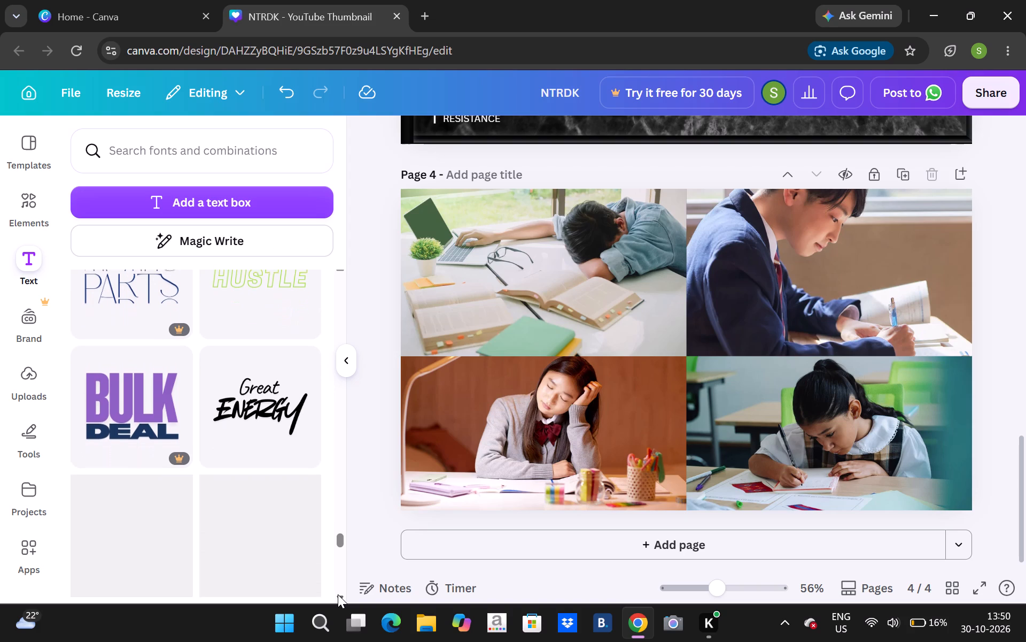
left_click(338, 594)
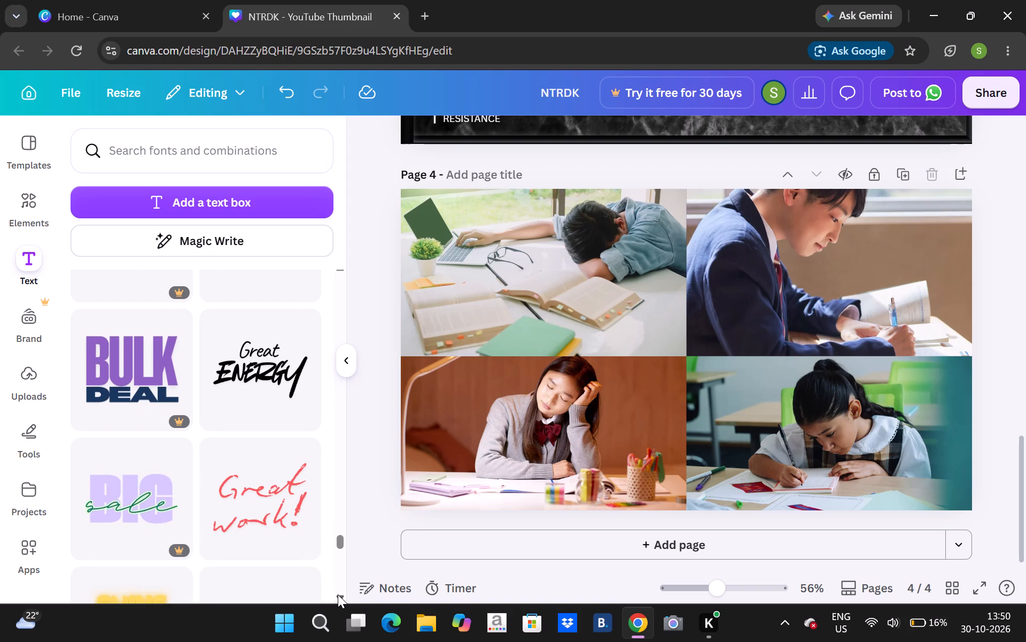
left_click(338, 594)
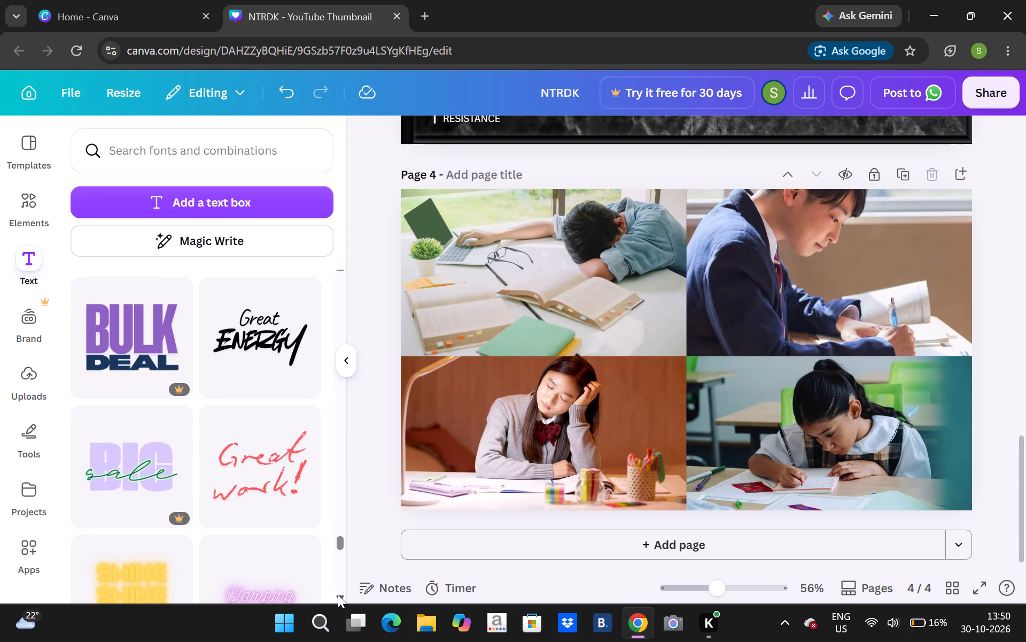
left_click(338, 594)
left_click(338, 594)
left_click(338, 594)
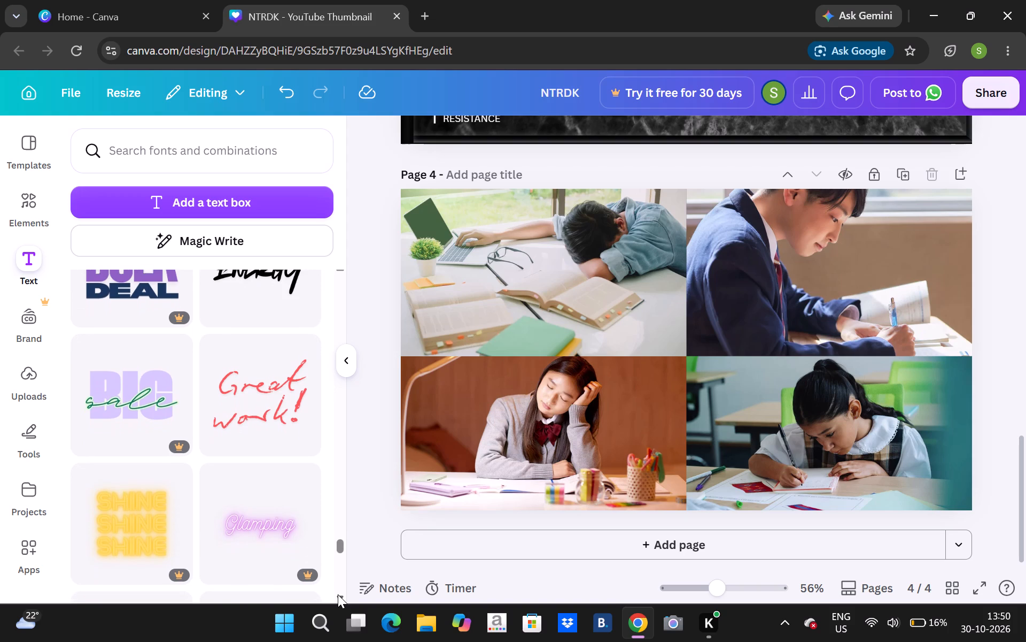
triple_click(338, 594)
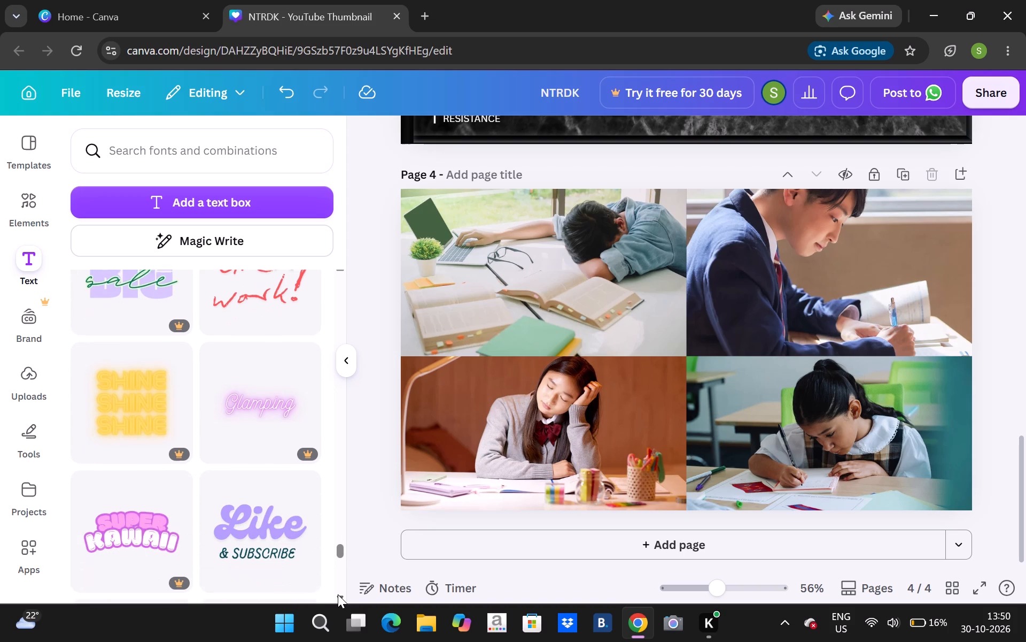
left_click(338, 594)
triple_click(338, 594)
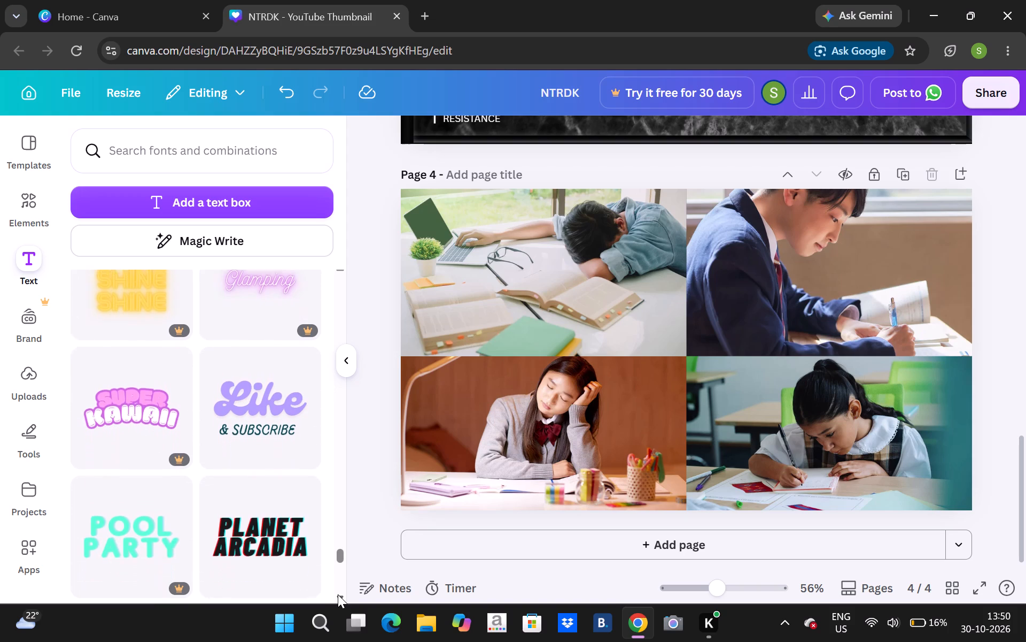
left_click(338, 594)
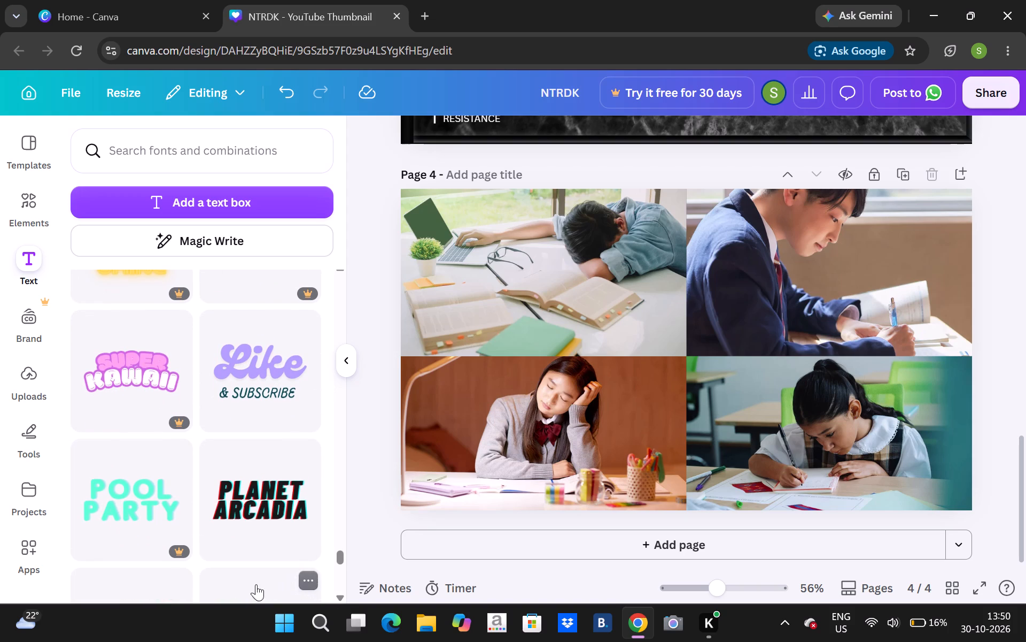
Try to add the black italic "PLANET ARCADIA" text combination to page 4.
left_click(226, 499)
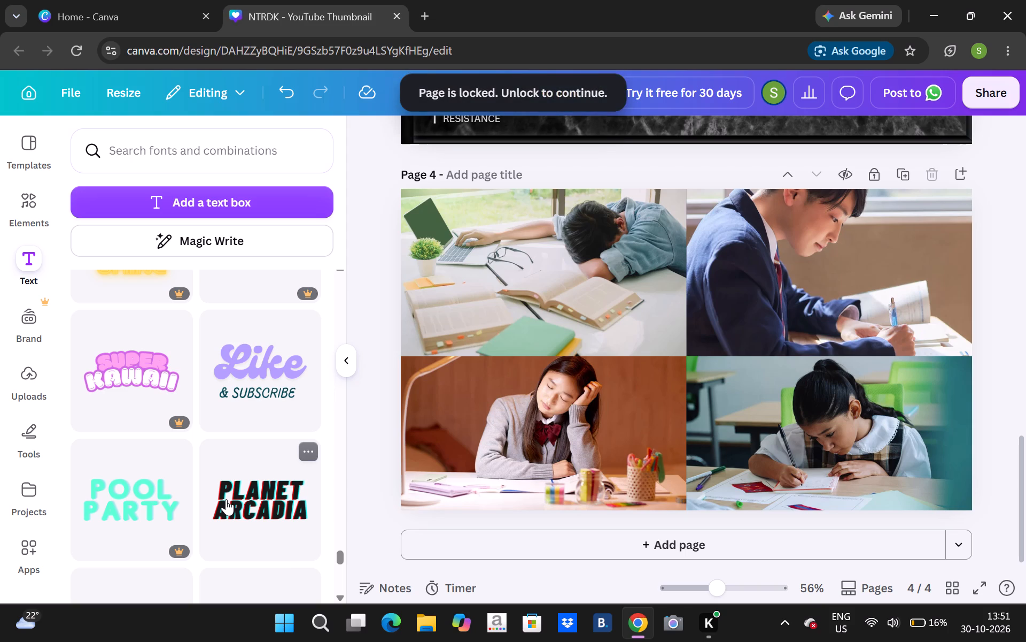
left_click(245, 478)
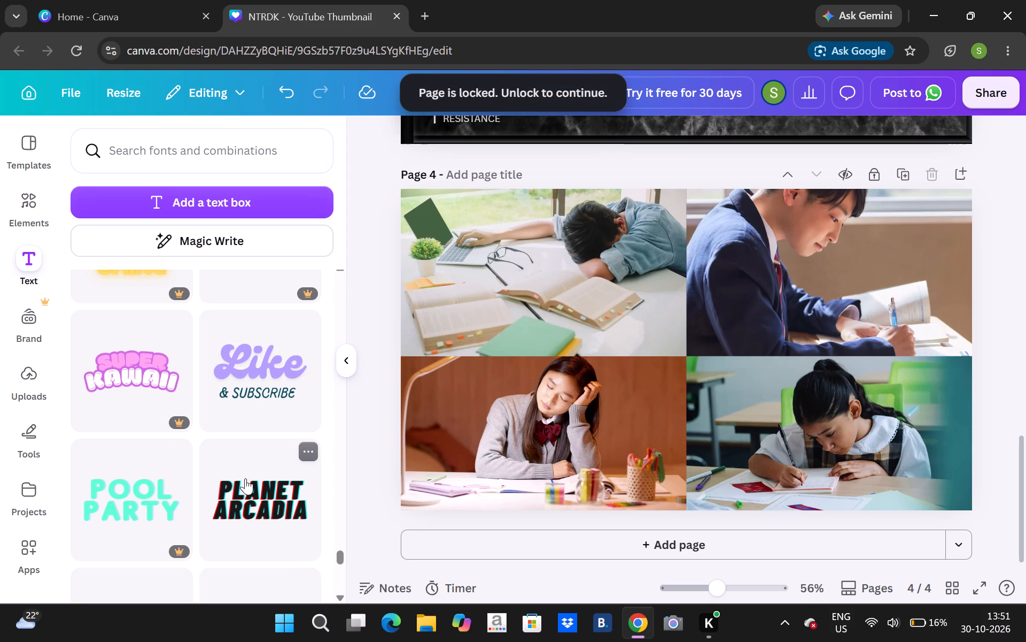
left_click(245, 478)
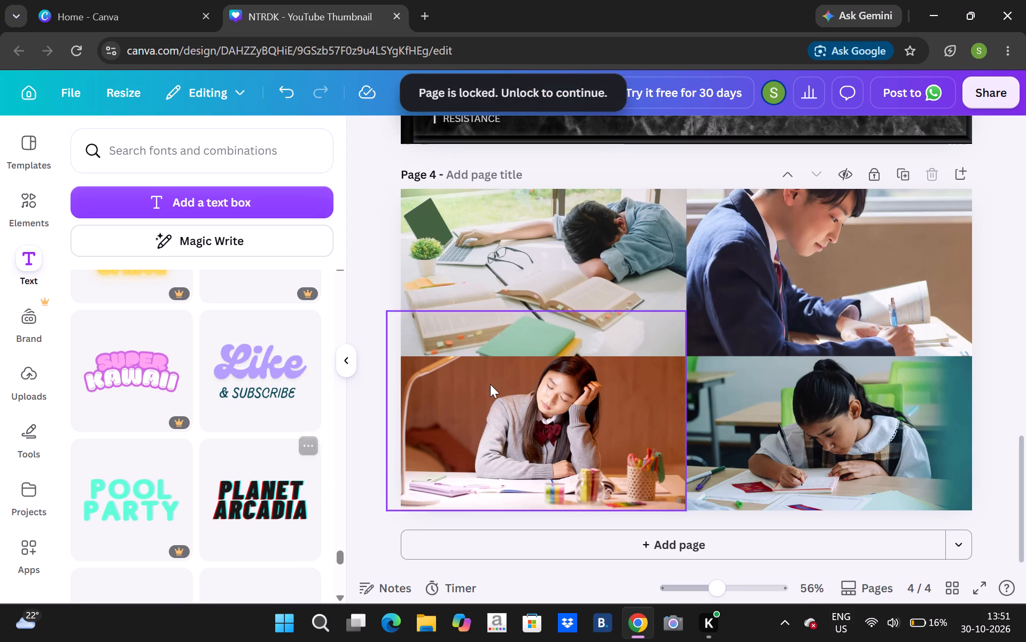
Unlock page 4 and add the black italic "PLANET ARCADIA" text combination over the photo grid.
left_click(882, 173)
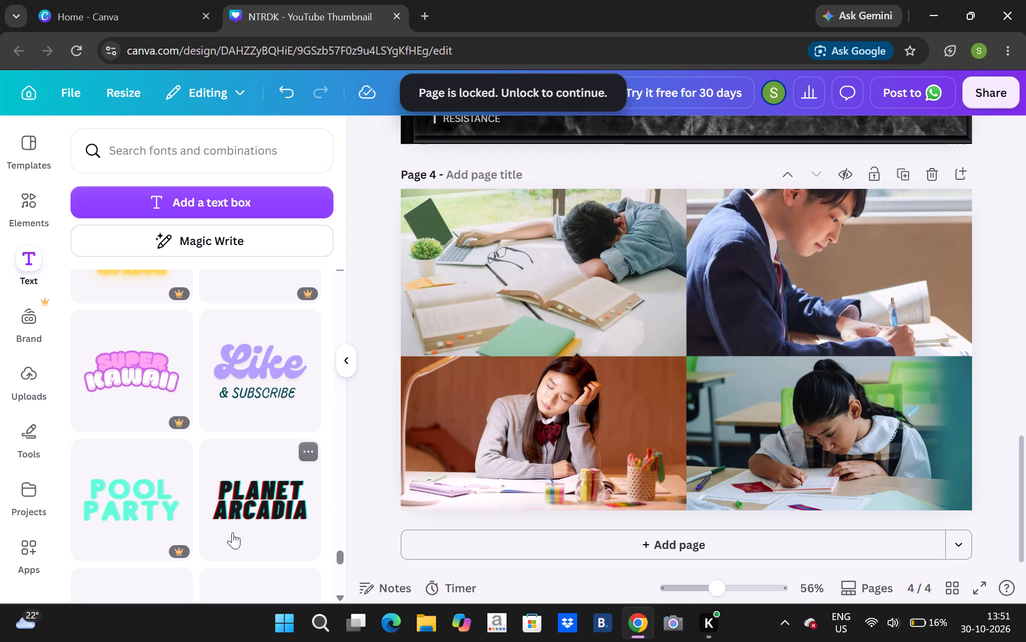
left_click(256, 487)
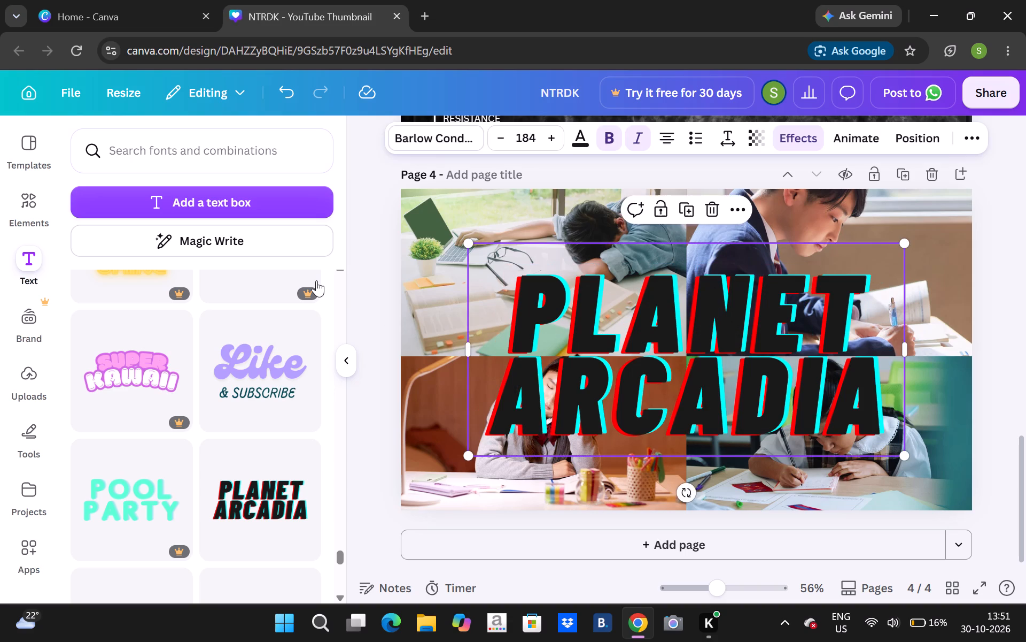
Replace the "PLANET ARCADIA" wording with "how to become" and reduce its font size to 158.
double_click(636, 356)
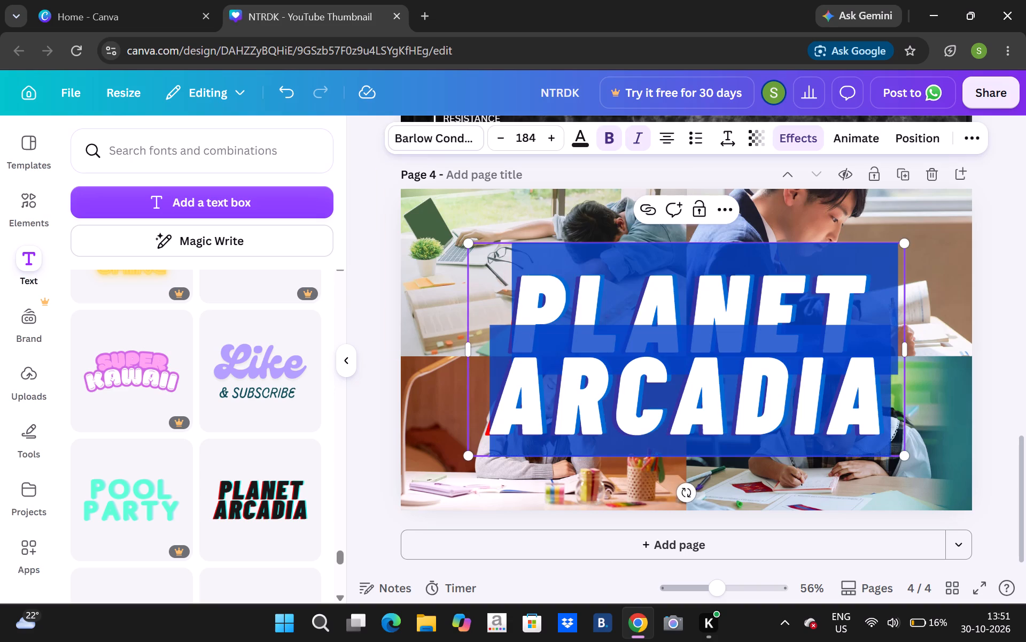
key("BackSpace")
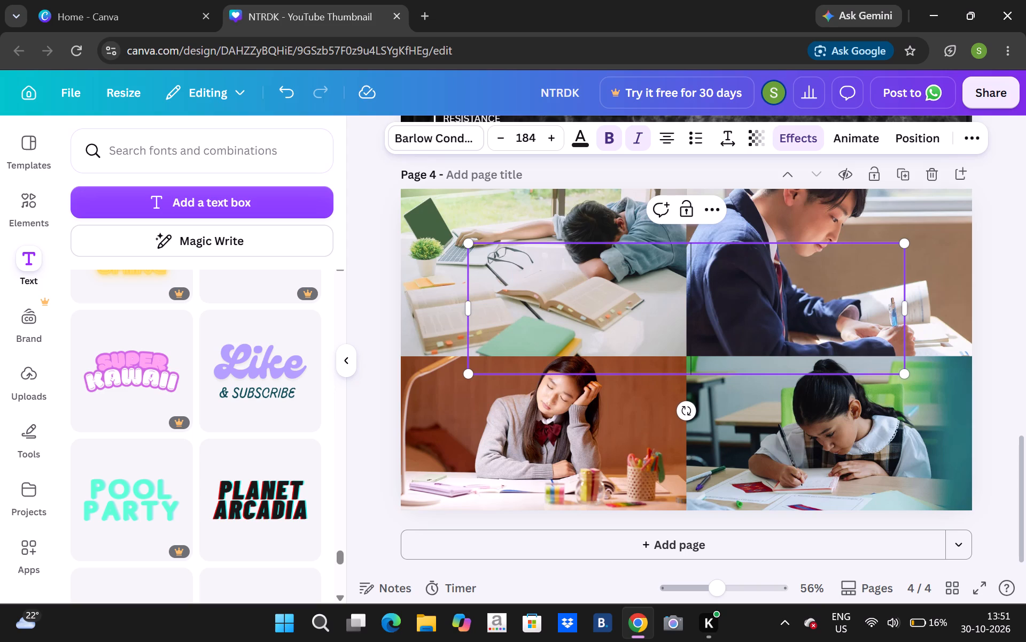
type("ho")
type("w to")
key("space")
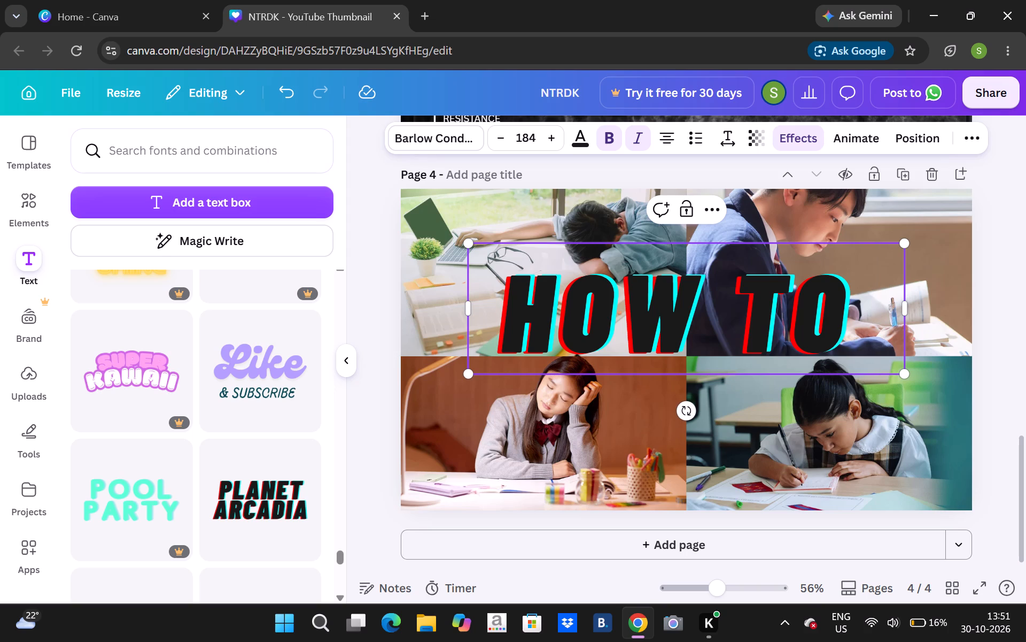
key("b")
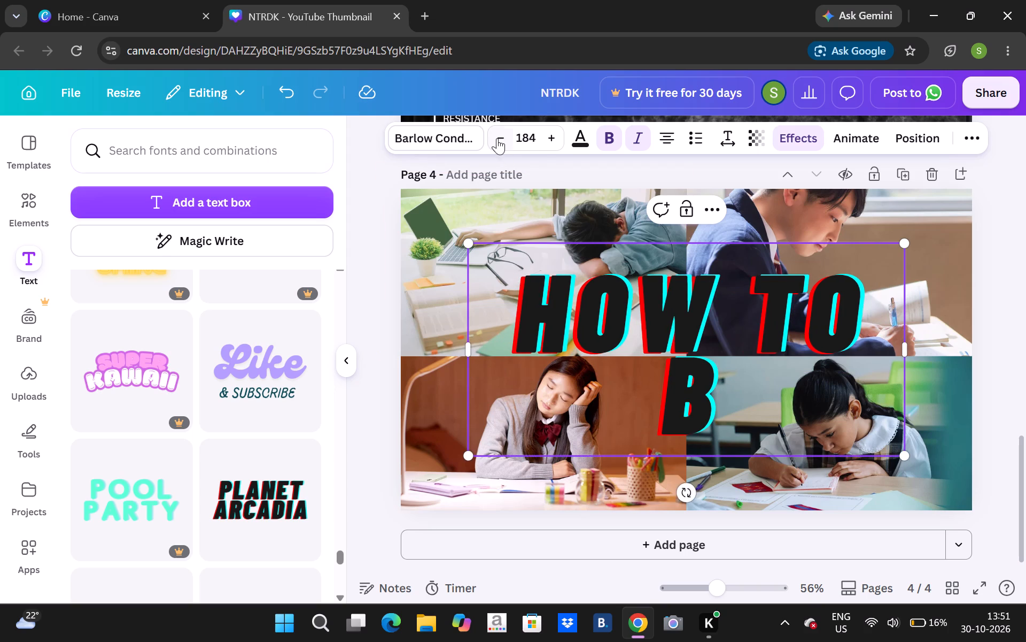
triple_click(498, 136)
triple_click(498, 136)
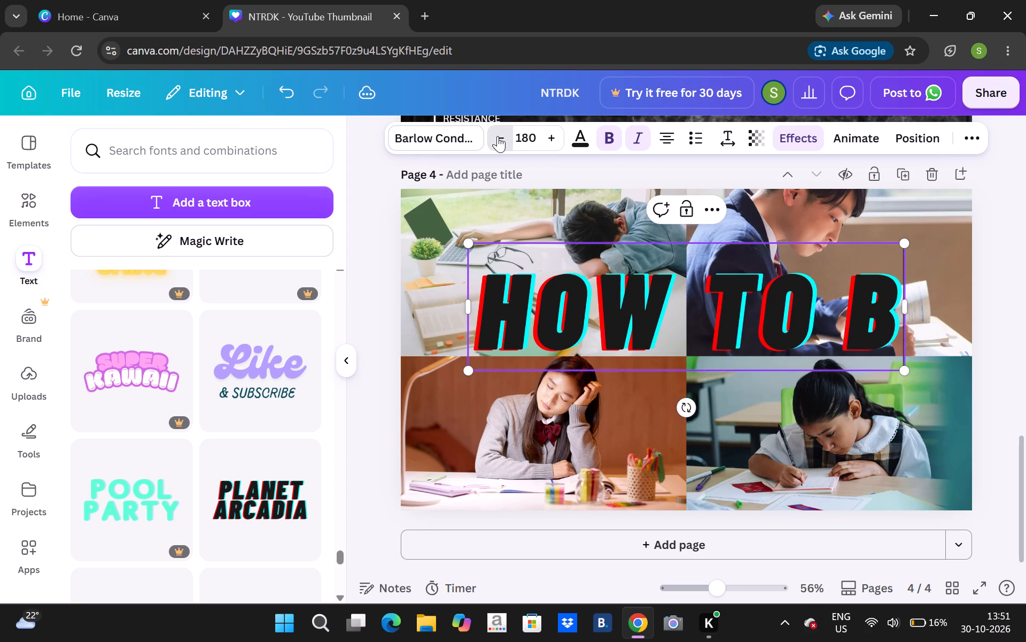
triple_click(498, 136)
triple_click(498, 136)
triple_click(498, 136)
triple_click(498, 136)
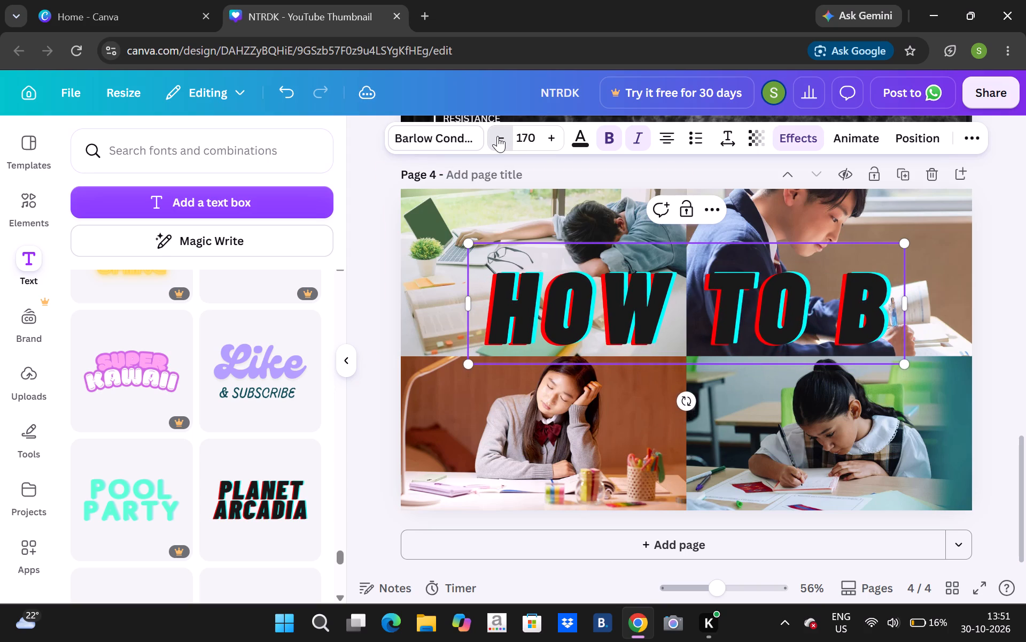
triple_click(498, 136)
triple_click(498, 136)
double_click(498, 136)
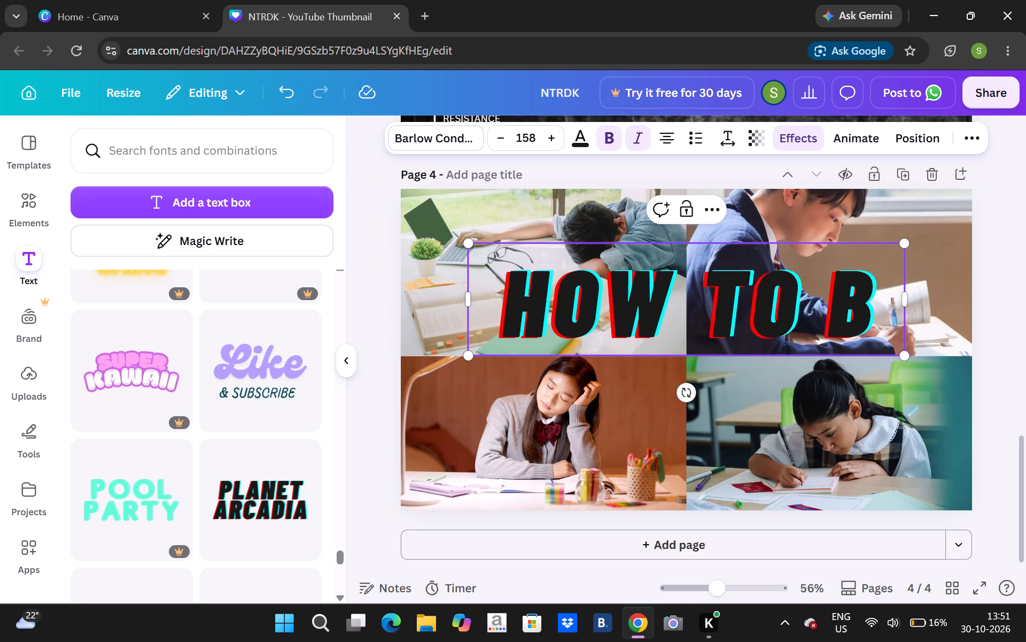
key("e")
type("come")
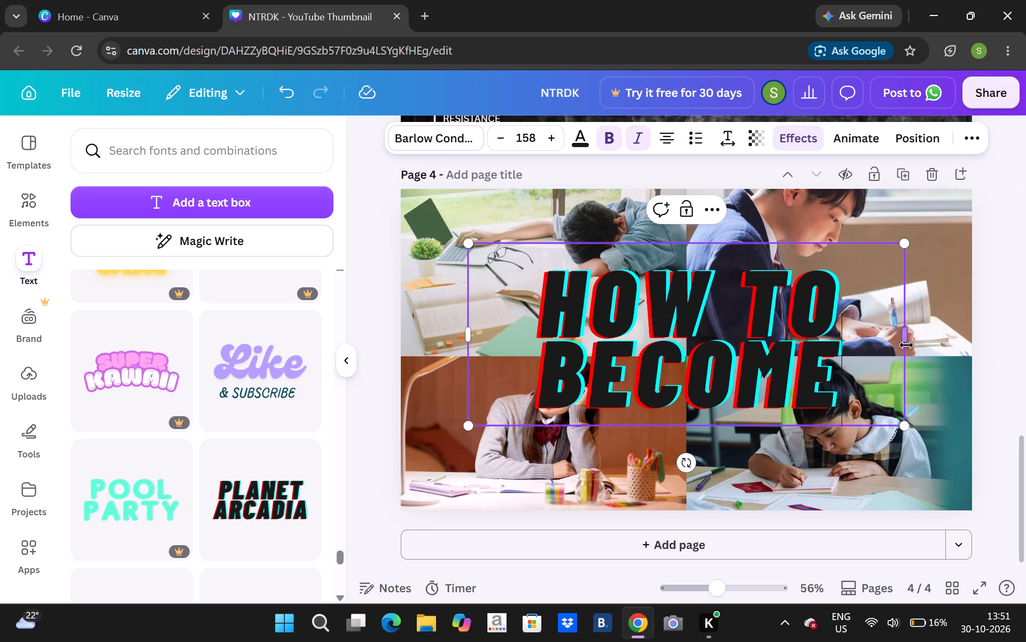
Widen the heading's text box on both sides until "HOW TO BECOME" fits on a single line.
left_click_drag(913, 331, 974, 324)
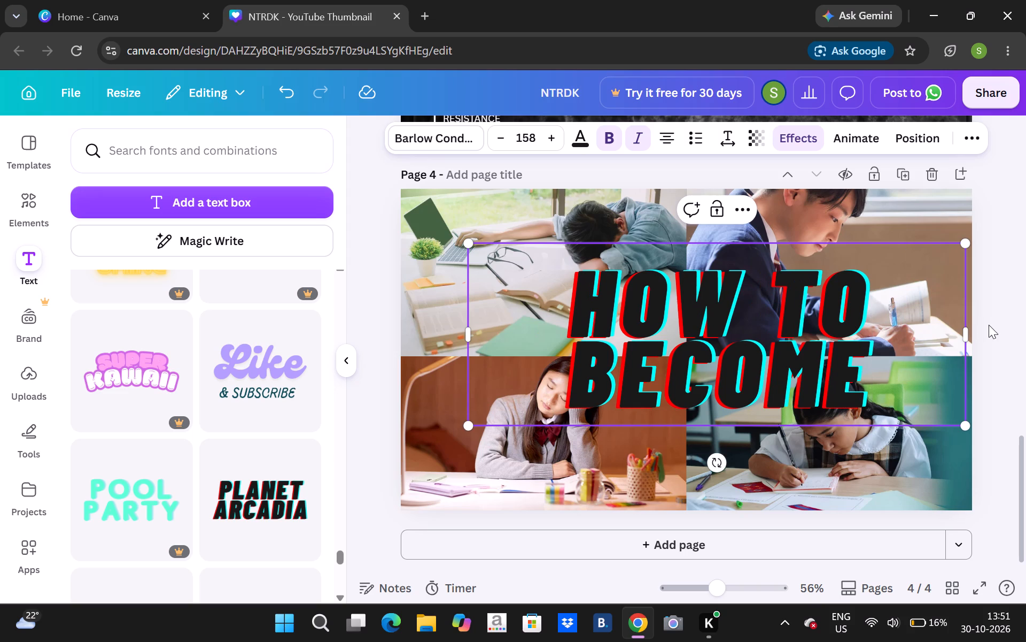
left_click_drag(659, 320, 541, 343)
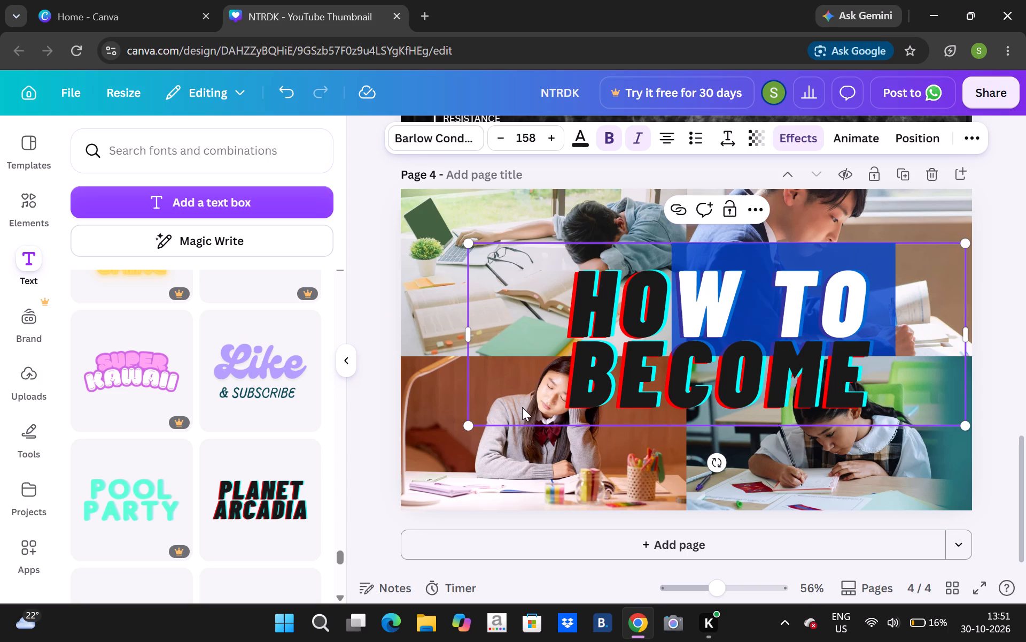
left_click_drag(538, 350, 440, 358)
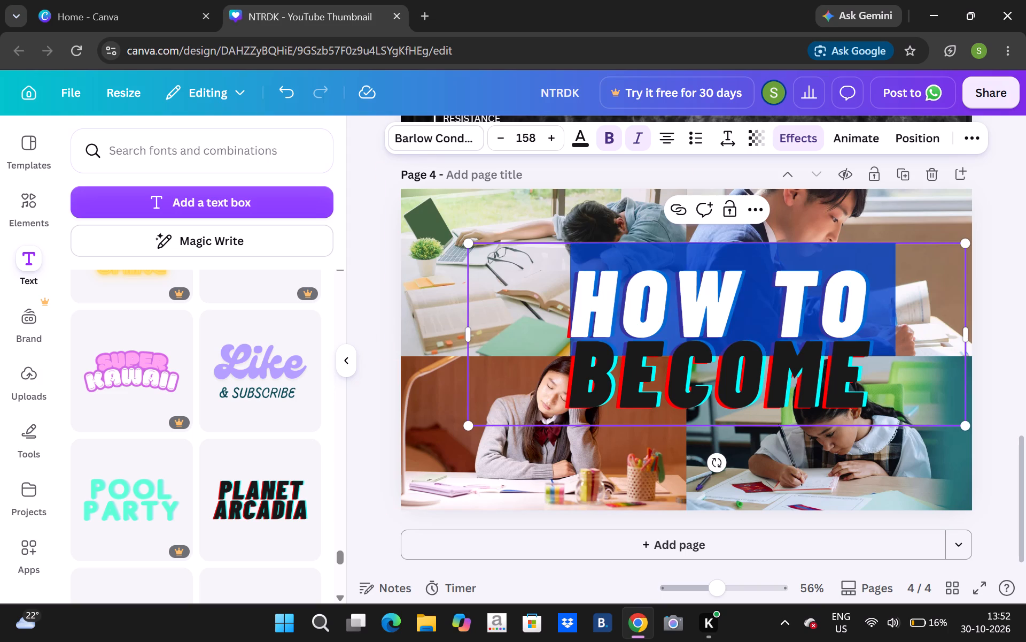
left_click_drag(465, 333, 409, 355)
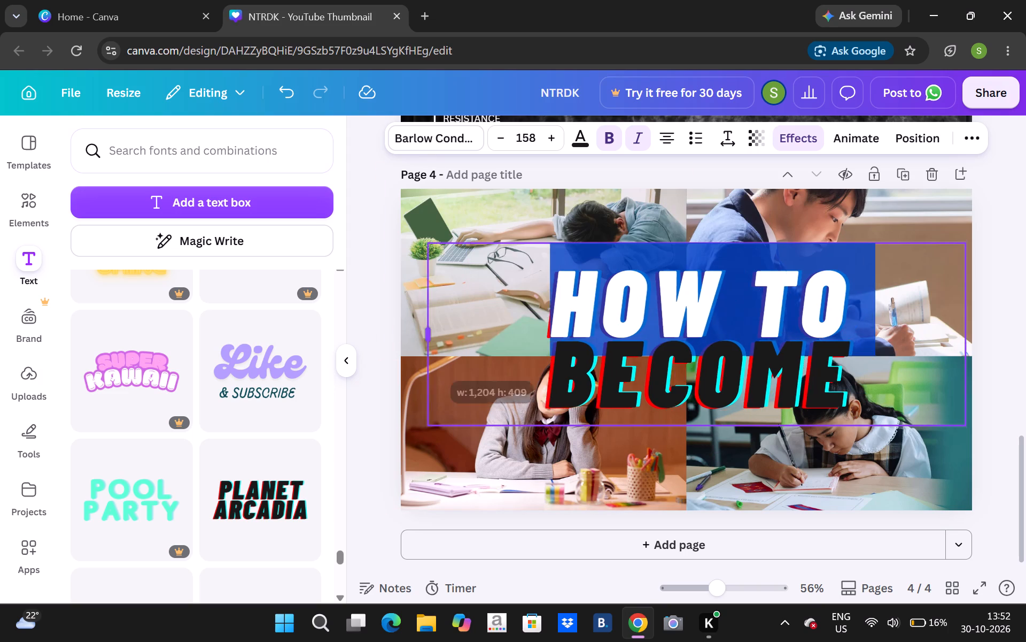
left_click_drag(409, 355, 292, 357)
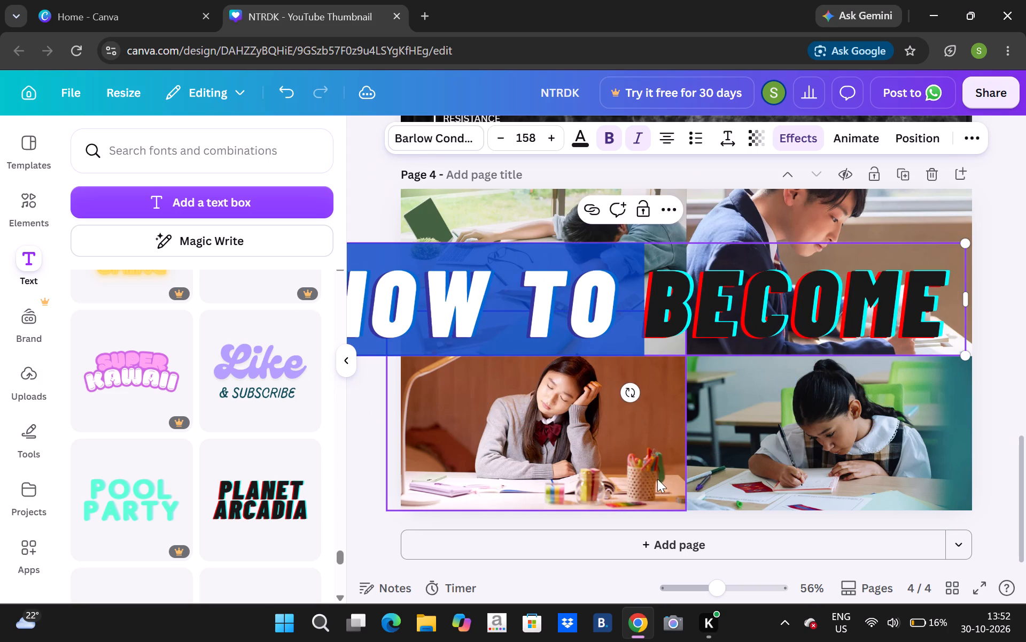
left_click(488, 204)
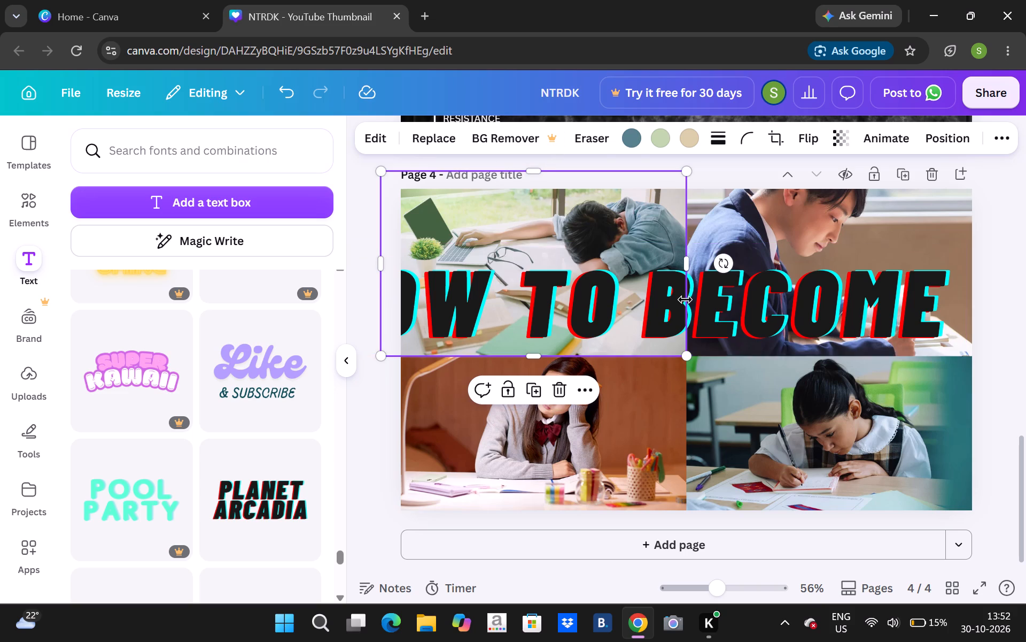
Reduce the "HOW TO BECOME" heading's font size to 126 and move it so the whole line sits within page 4.
left_click(748, 303)
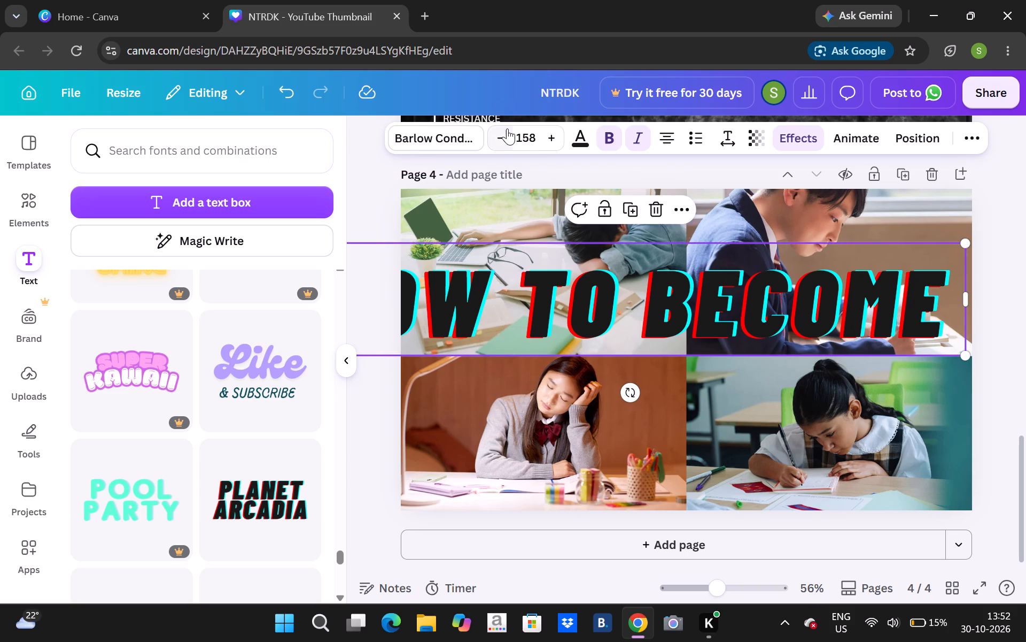
triple_click(506, 125)
triple_click(506, 125)
triple_click(506, 125)
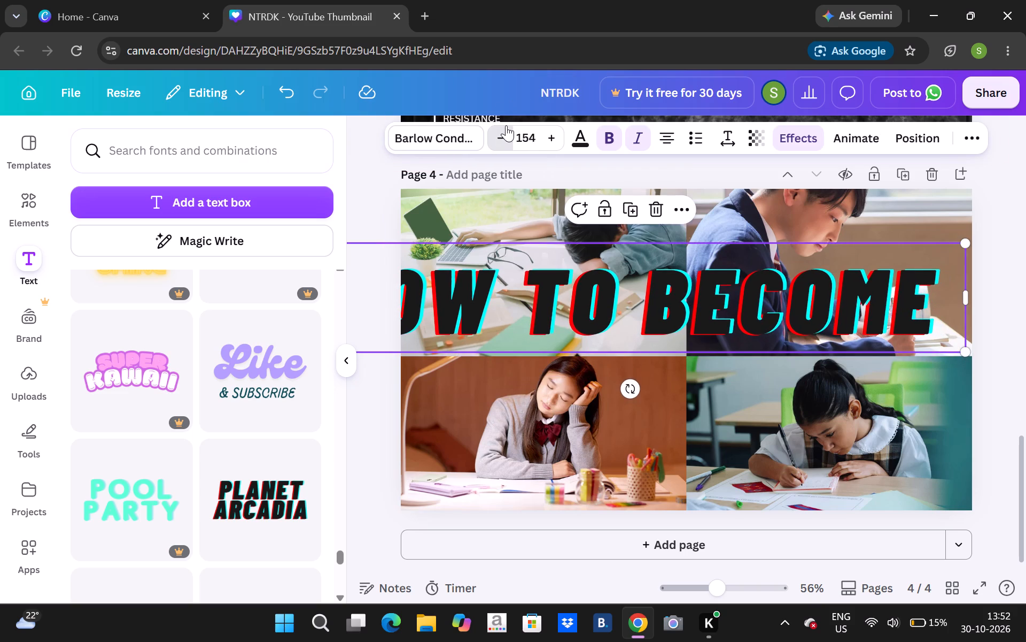
triple_click(506, 125)
triple_click(506, 125)
triple_click(506, 125)
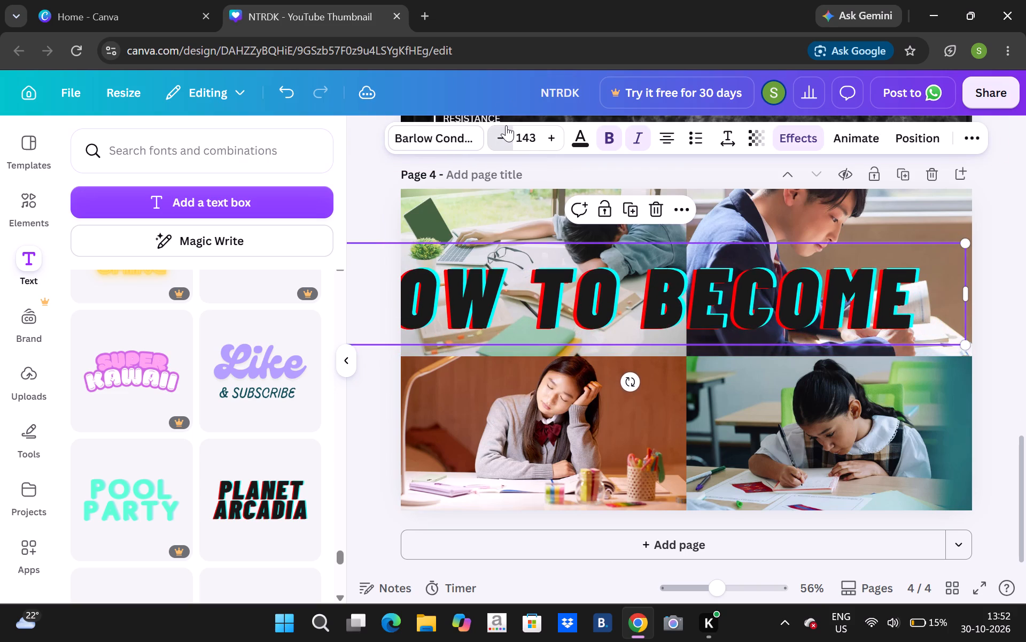
triple_click(506, 125)
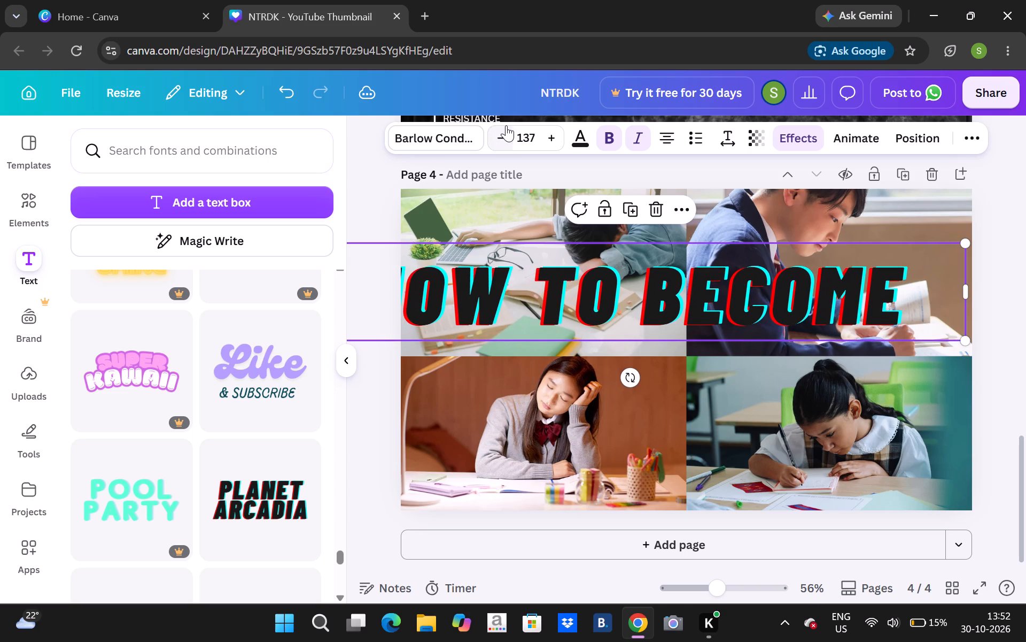
left_click(506, 125)
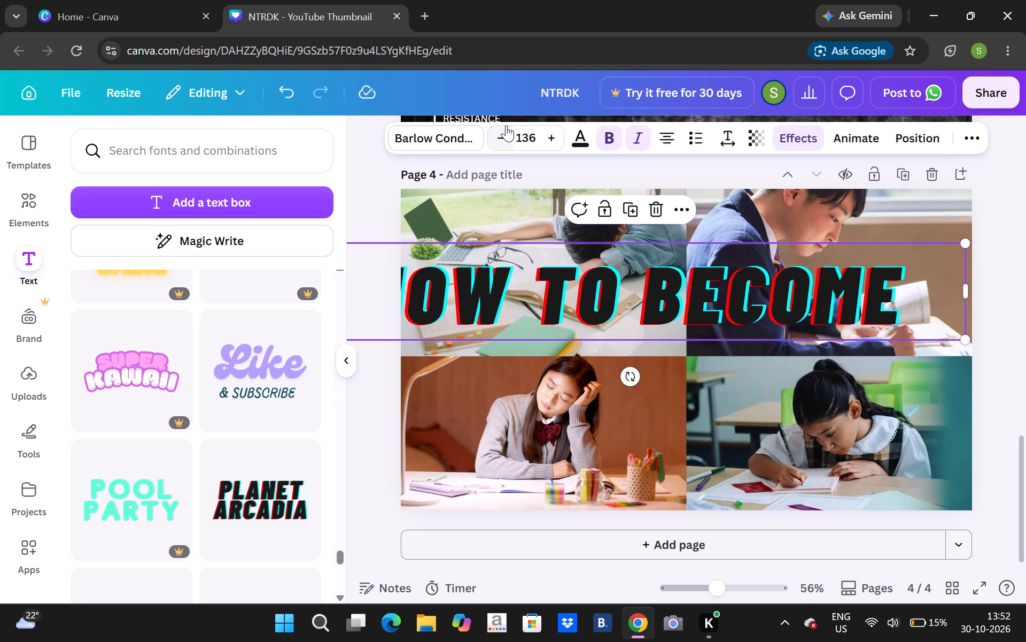
triple_click(506, 125)
triple_click(506, 125)
triple_click(506, 125)
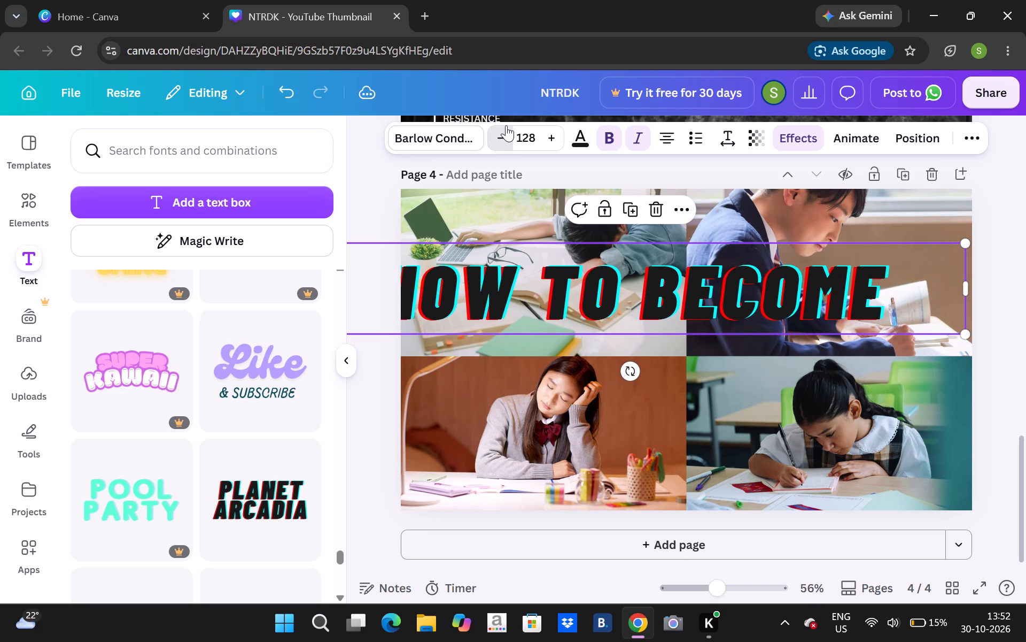
left_click(506, 125)
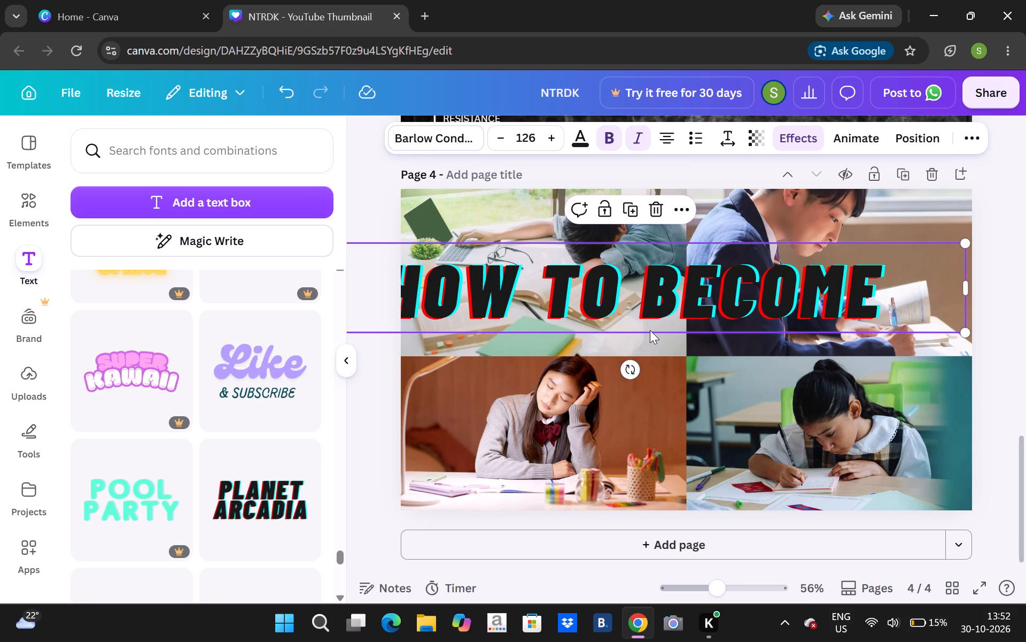
left_click_drag(650, 330, 718, 350)
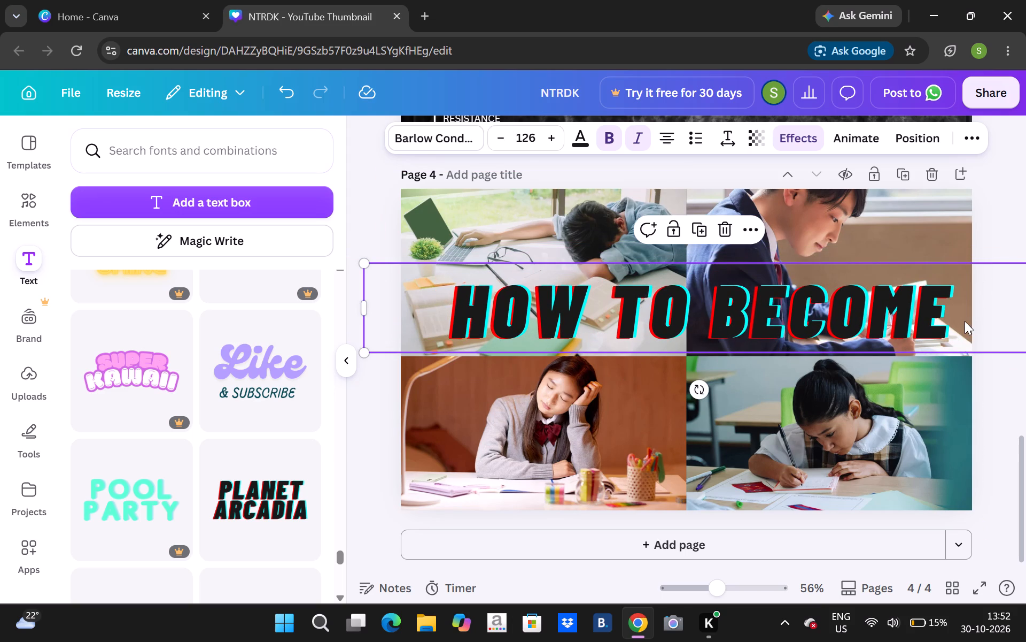
Add "topper??" as a second line below "HOW TO BECOME" in the heading.
double_click(965, 321)
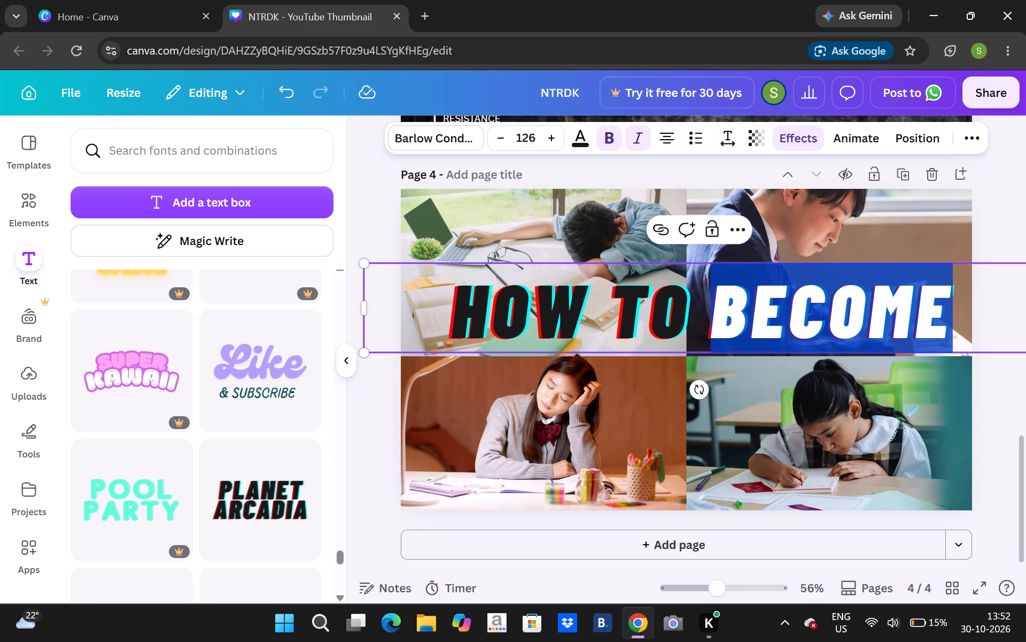
left_click(965, 321)
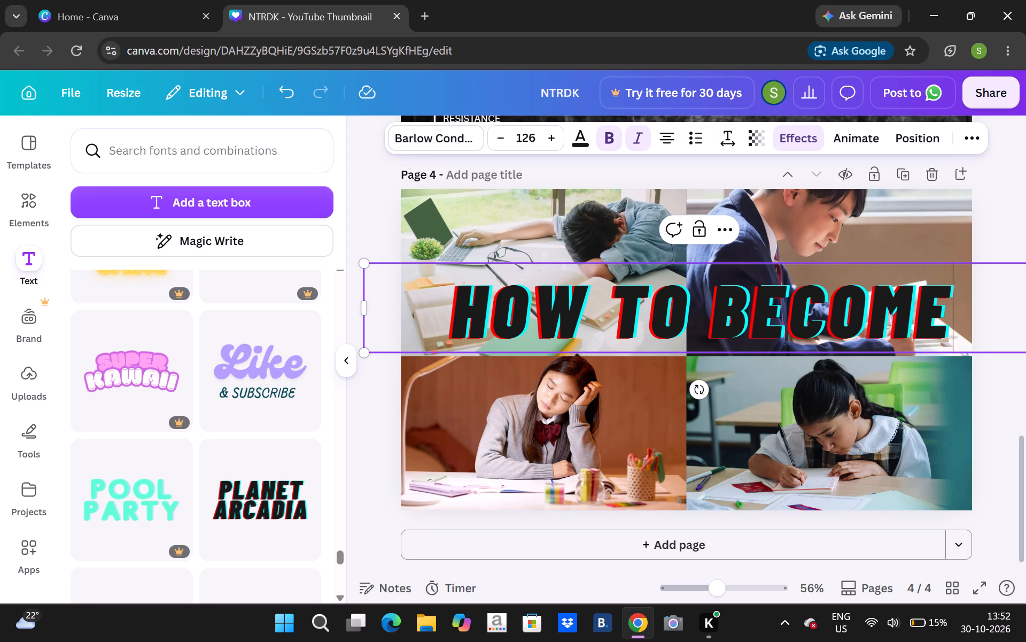
key("Return")
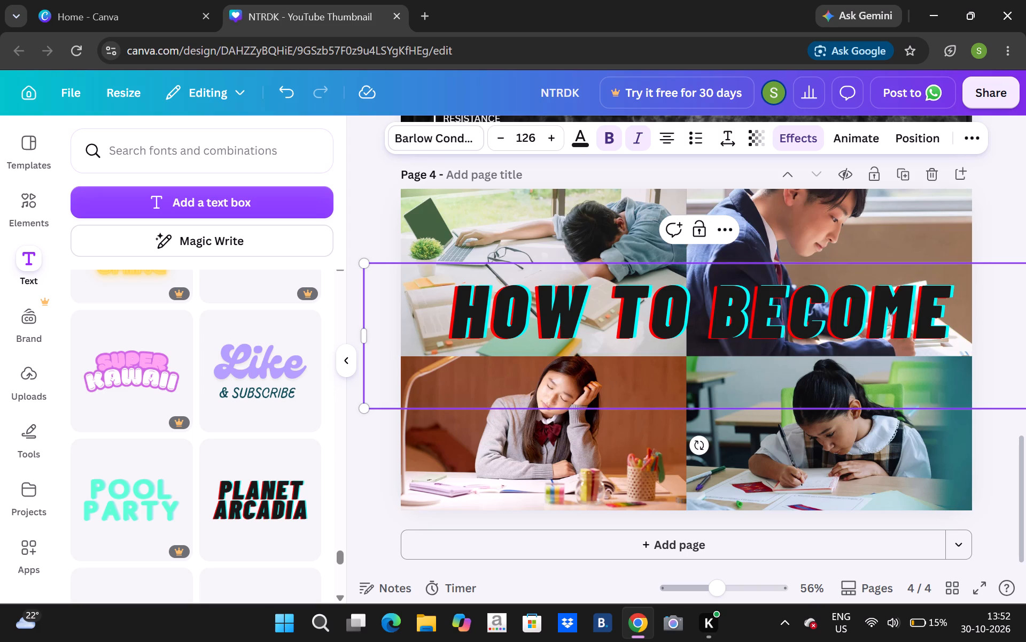
type("topp")
type("er")
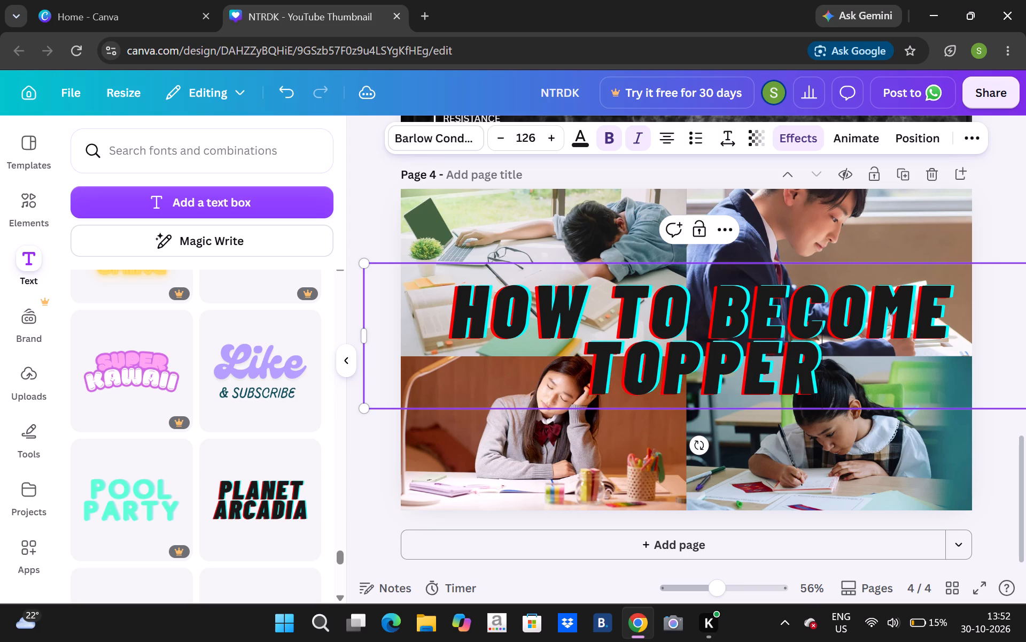
type("??")
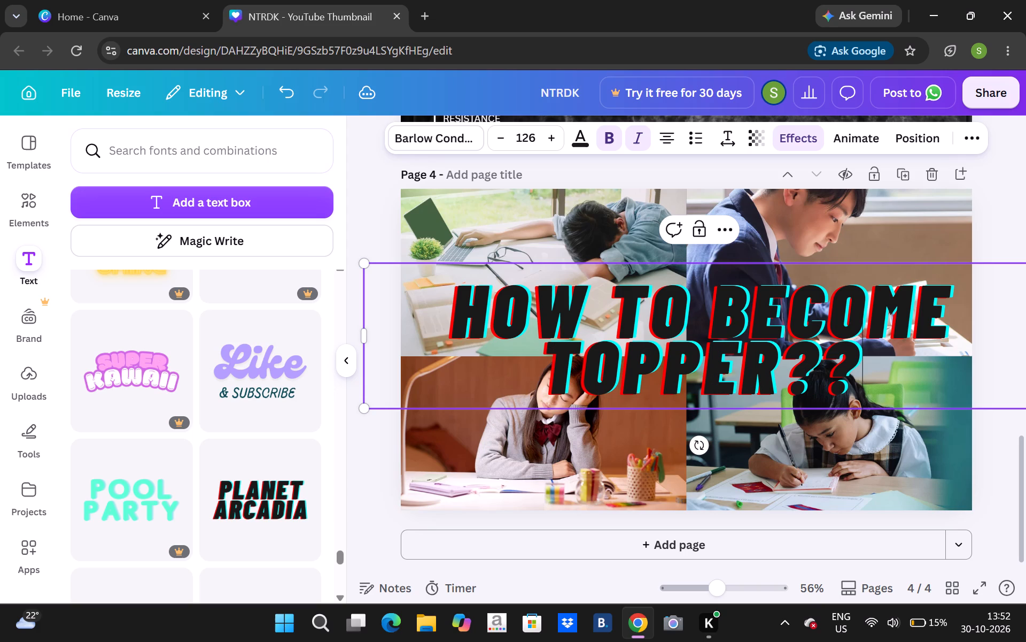
left_click(884, 458)
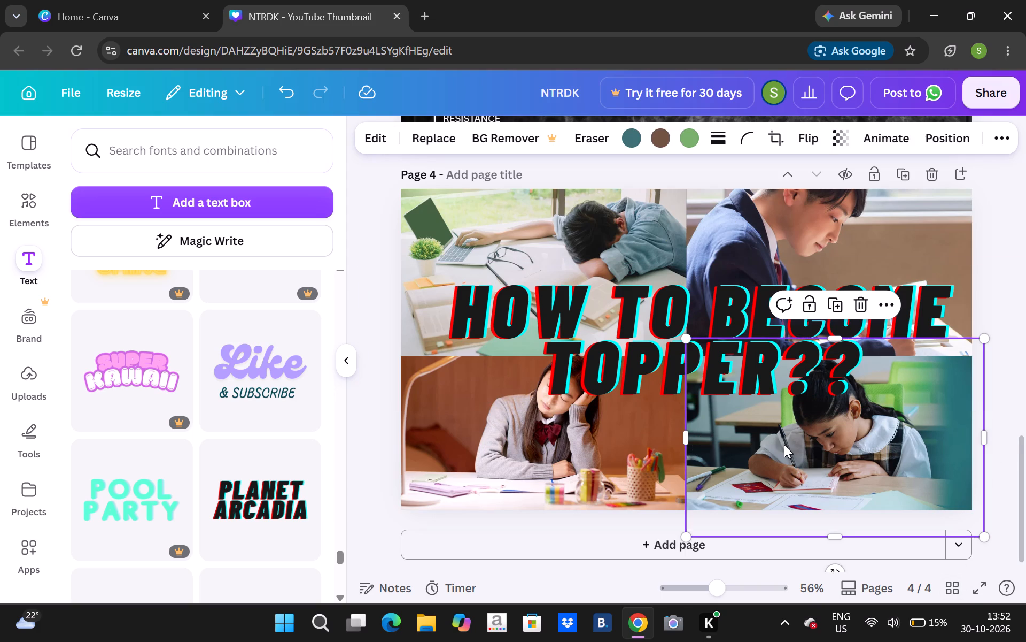
left_click(784, 445)
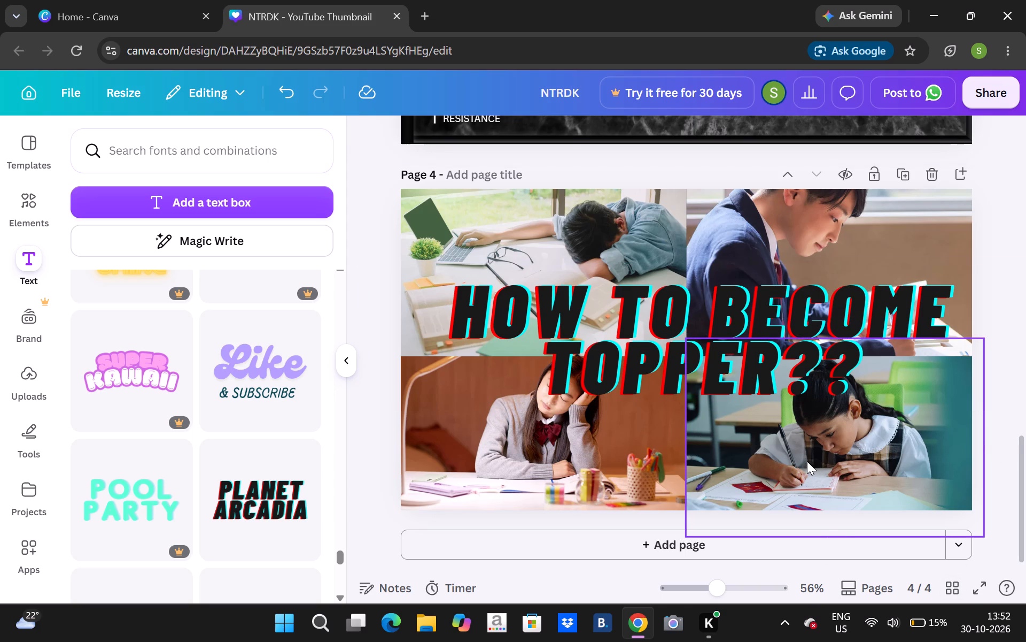
Move the two-line heading to the centre of page 4's photo grid.
left_click(807, 461)
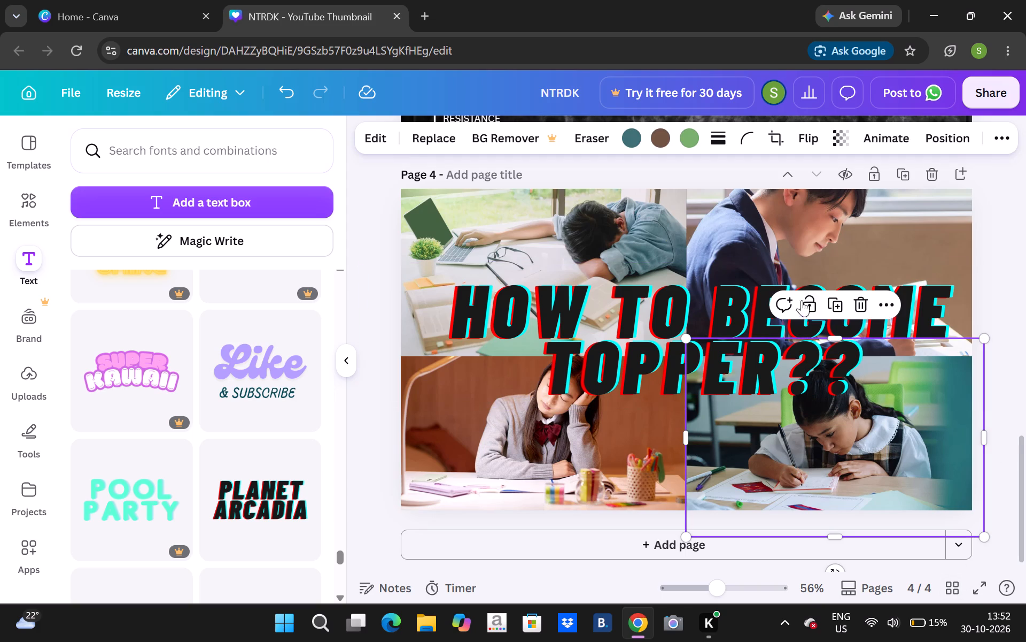
left_click_drag(887, 285, 885, 290)
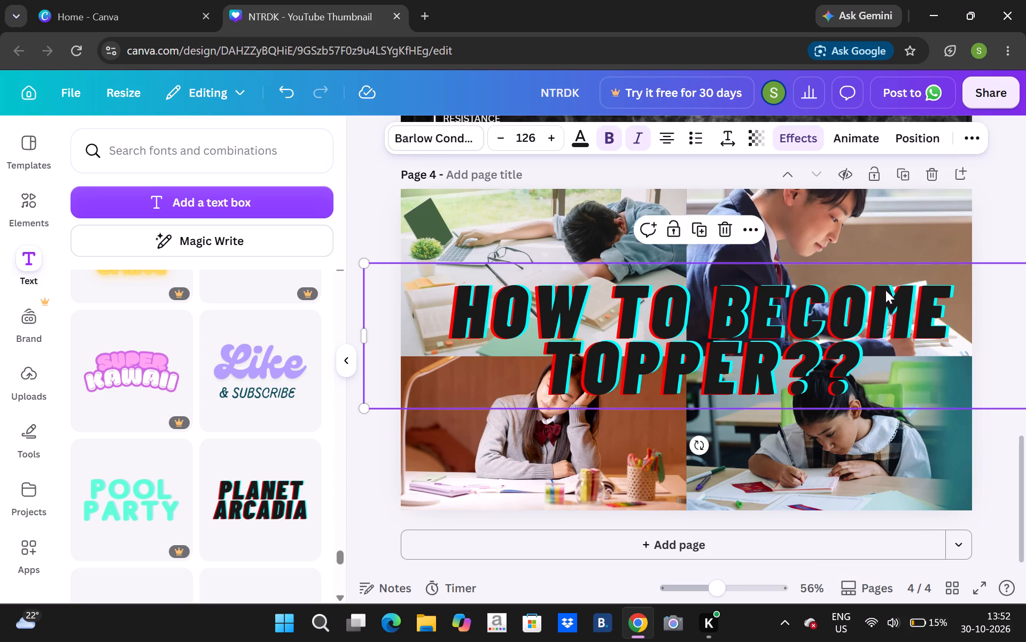
left_click_drag(885, 290, 876, 307)
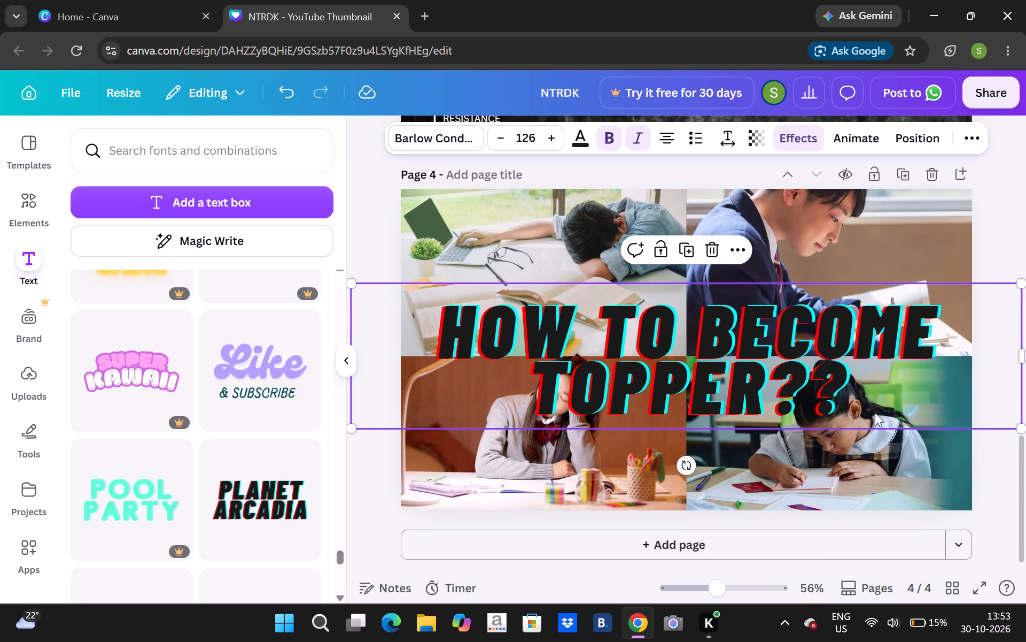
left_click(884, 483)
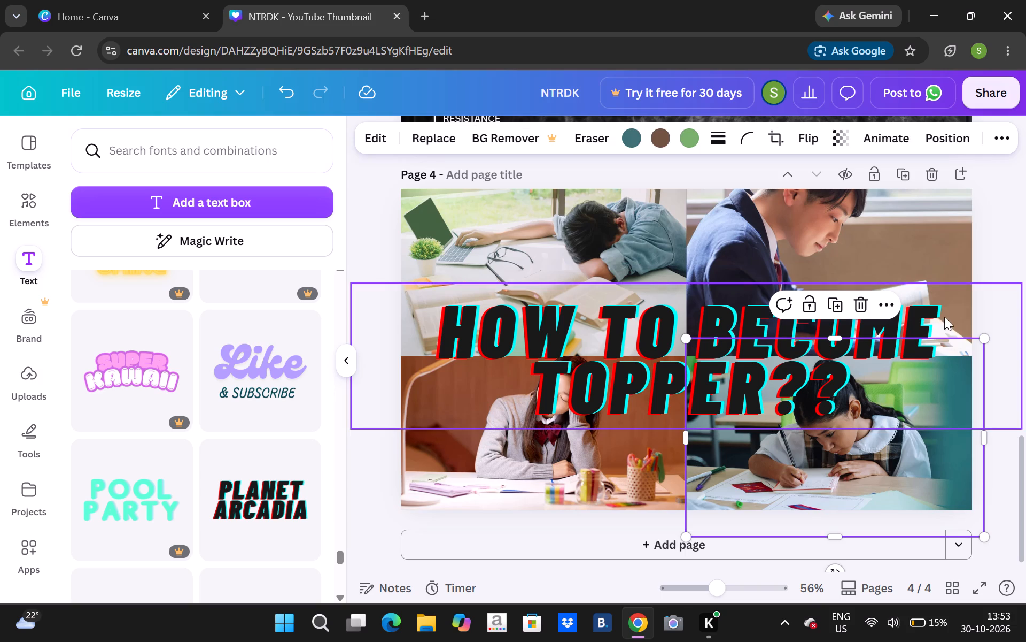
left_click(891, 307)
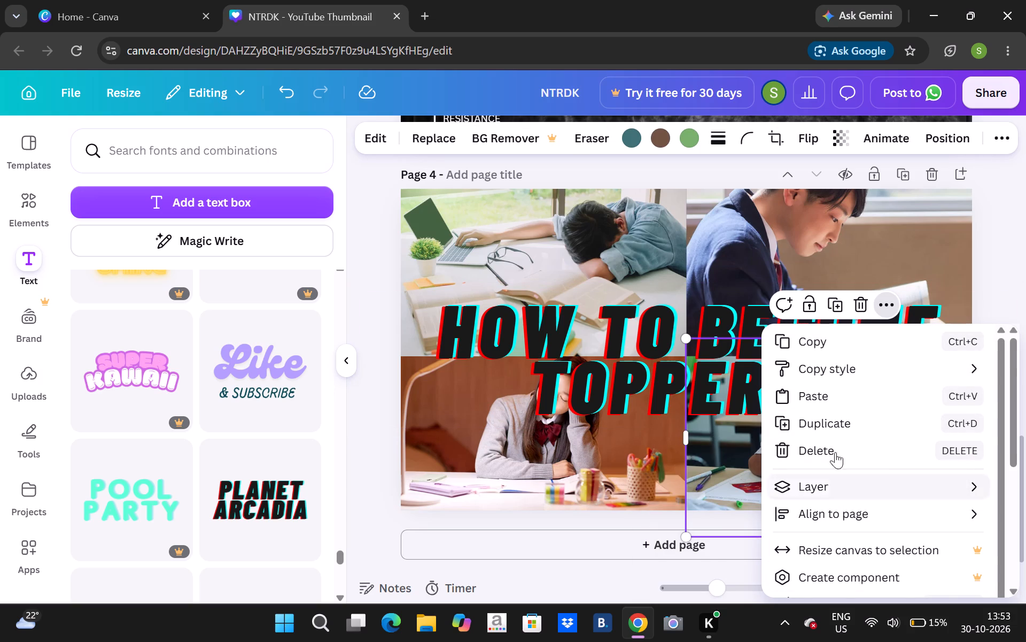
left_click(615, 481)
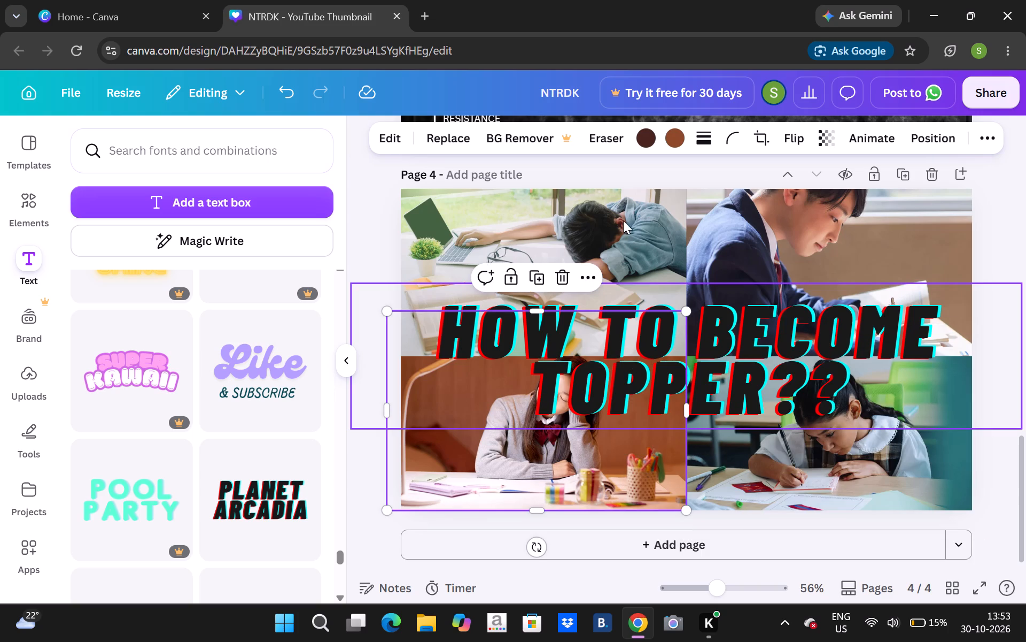
Nudge the two-line "HOW TO BECOME TOPPER??" heading upward so it clears more of page 4's two lower photos.
left_click(621, 258)
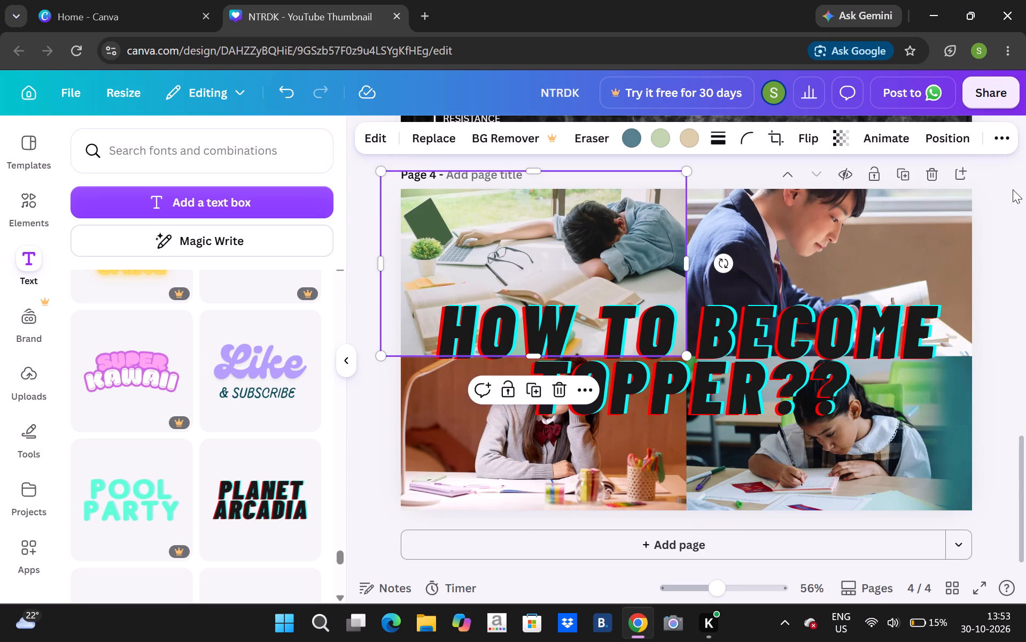
left_click(995, 219)
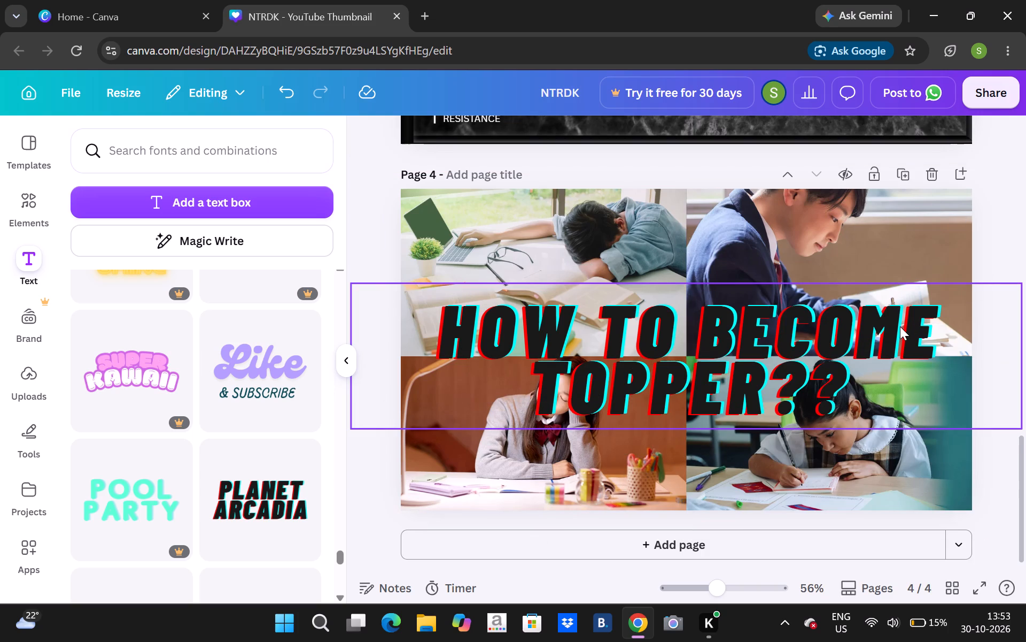
left_click(900, 326)
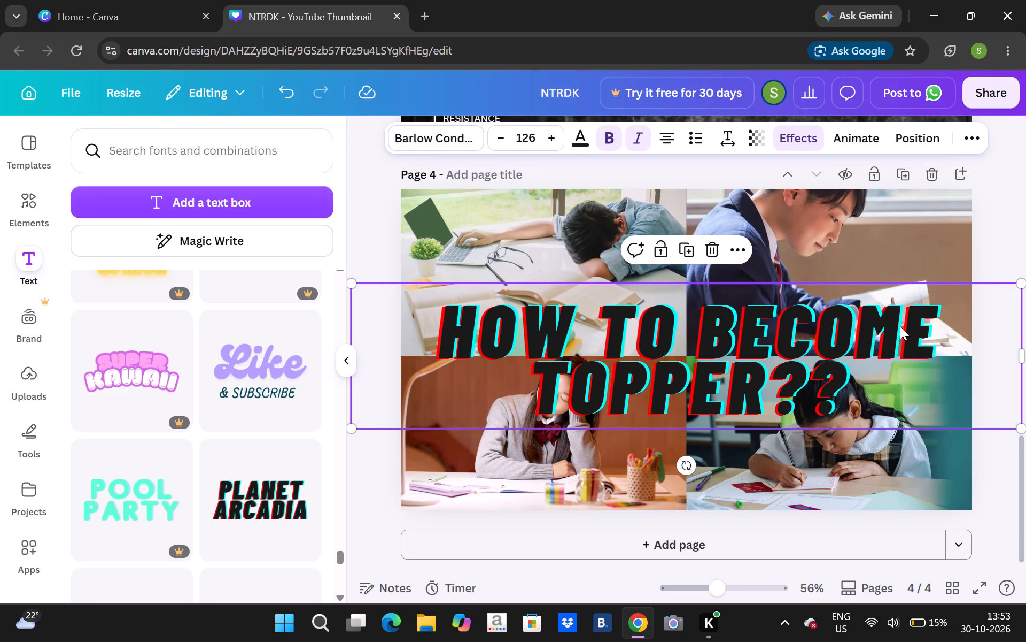
key("Up")
key("Up")
key("Up")
key("Up")
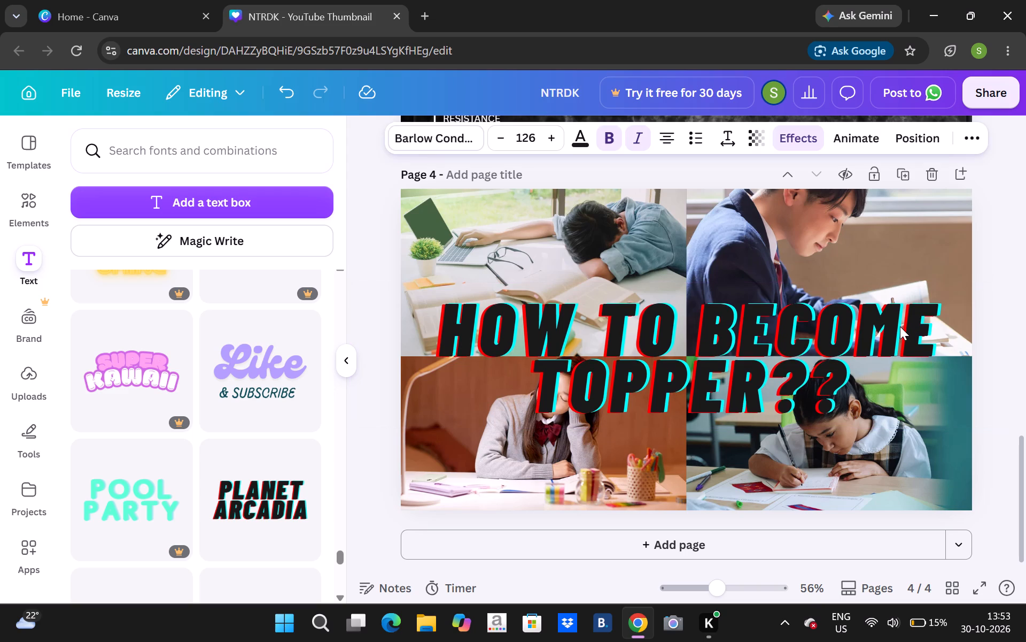
key("Up")
key("Up")
key("Up")
key("Up")
key("Up")
key("Up")
key("Up")
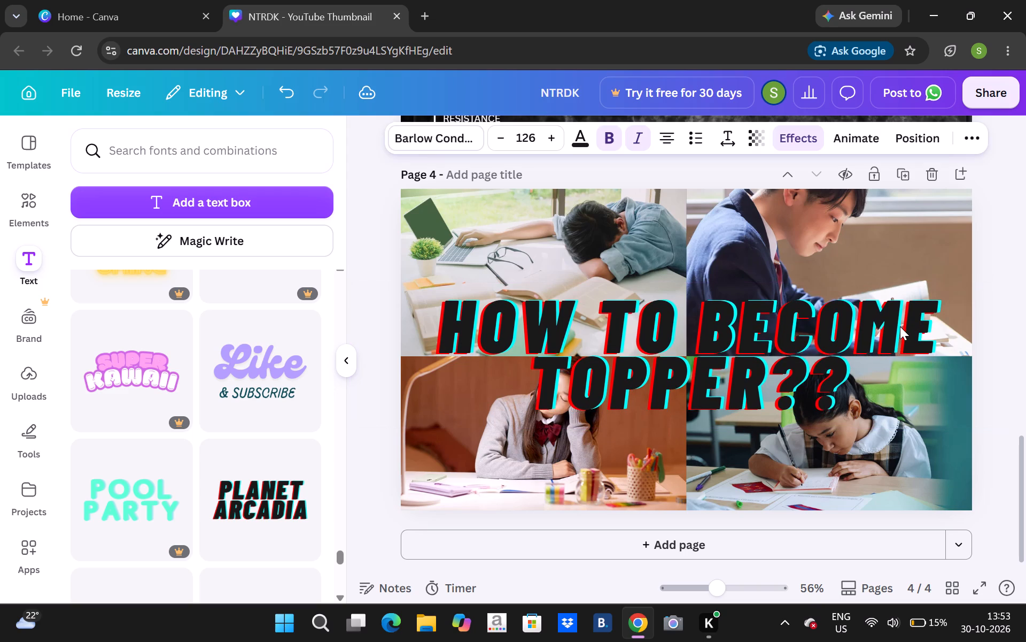
key("Up")
key("Up")
key("Up")
key("Up")
key("Up")
key("Up")
key("Up")
key("Up")
key("Up")
key("Up")
key("Up")
key("Up")
key("Up")
key("Up")
key("Up")
key("Up")
key("Up")
key("Up")
key("Up")
key("Up")
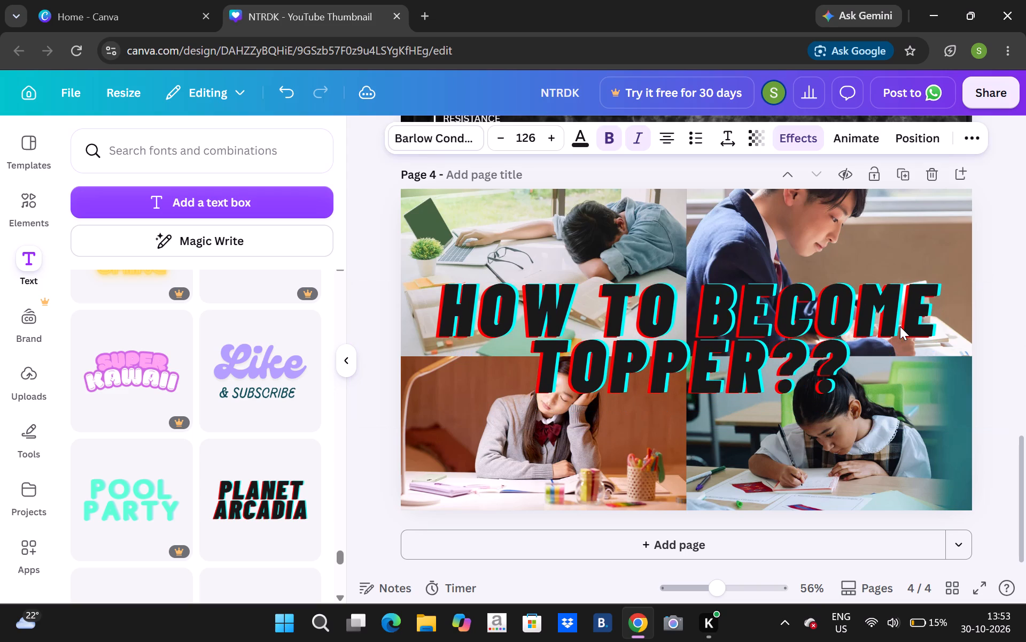
key("Up")
key("Up")
key("Up")
key("Up")
key("Up")
key("Up")
key("Up")
key("Up")
key("Up")
key("Up")
key("Up")
key("Up")
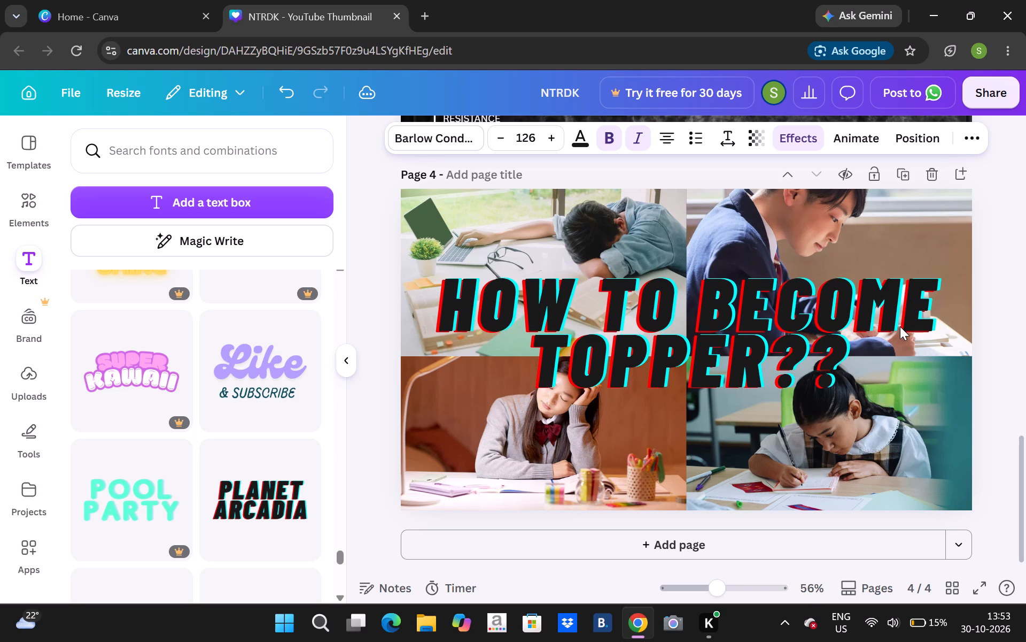
key("Up")
key("Up")
key("Up")
key("Up")
key("Up")
key("Up")
key("Up")
key("Up")
key("Up")
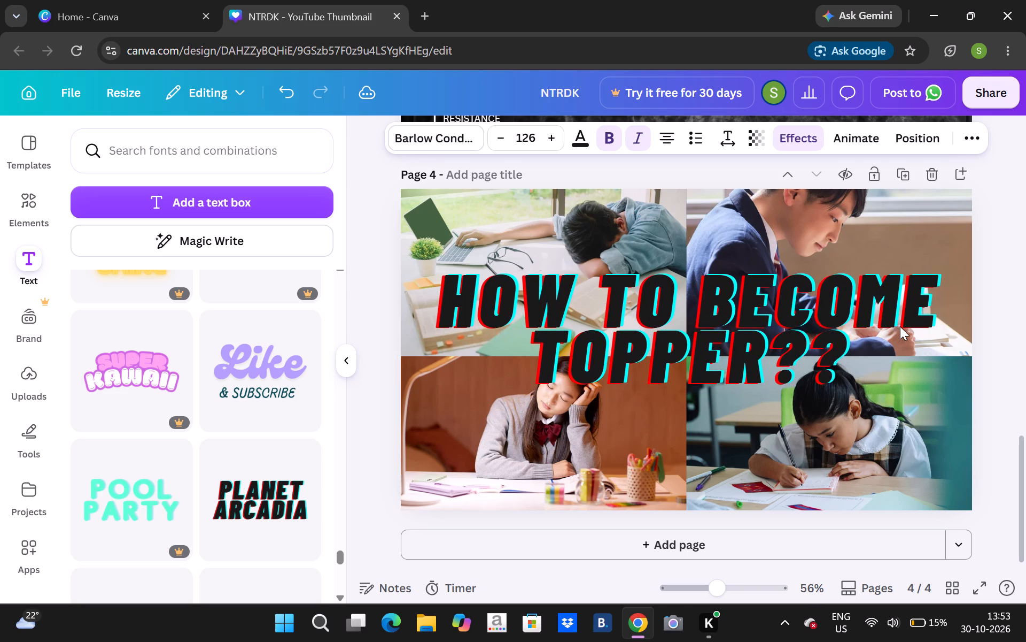
Nudge the two-line heading slightly to the left on page 4 and deselect it.
key("Left")
key("Left")
key("Left")
key("Left")
key("Left")
key("Left")
key("Left")
key("Left")
key("Left")
key("Left")
key("Left")
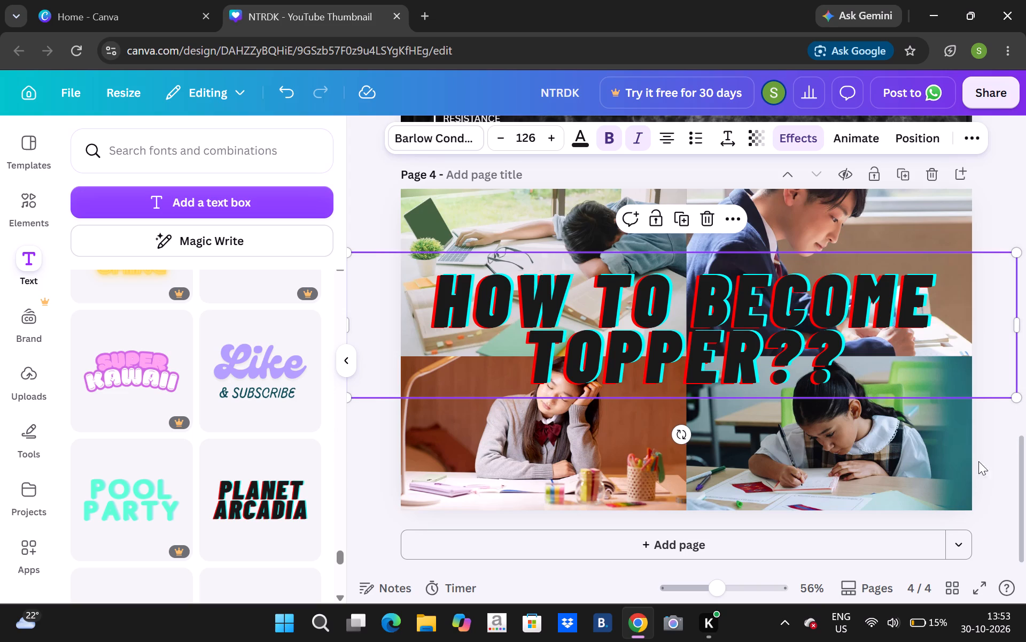
left_click(994, 218)
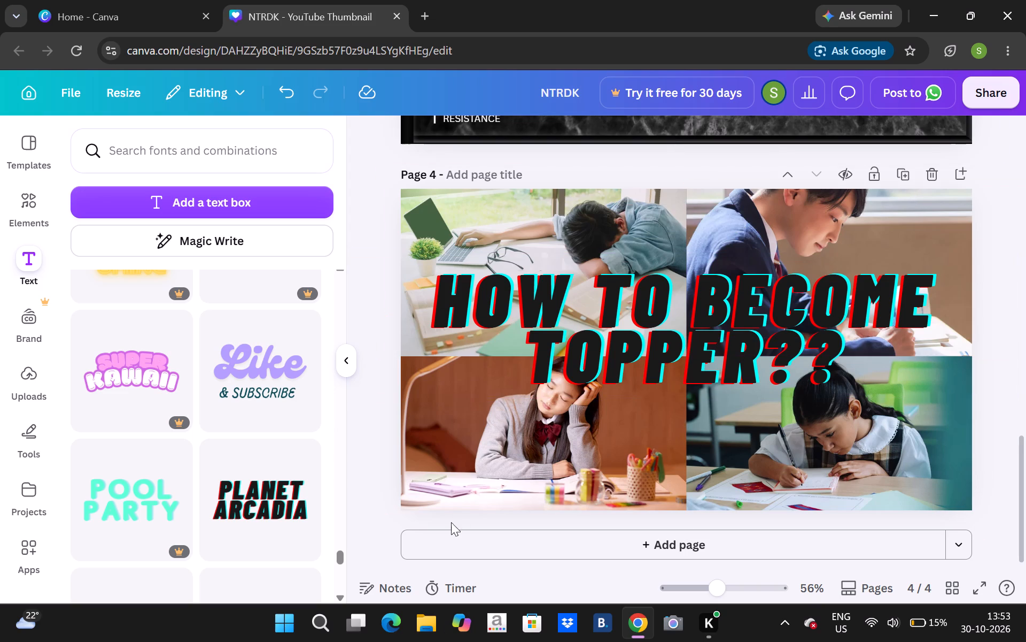
Add the purple "Like & Subscribe" font combination to page 4, shrink it and place it below the heading.
left_click(235, 383)
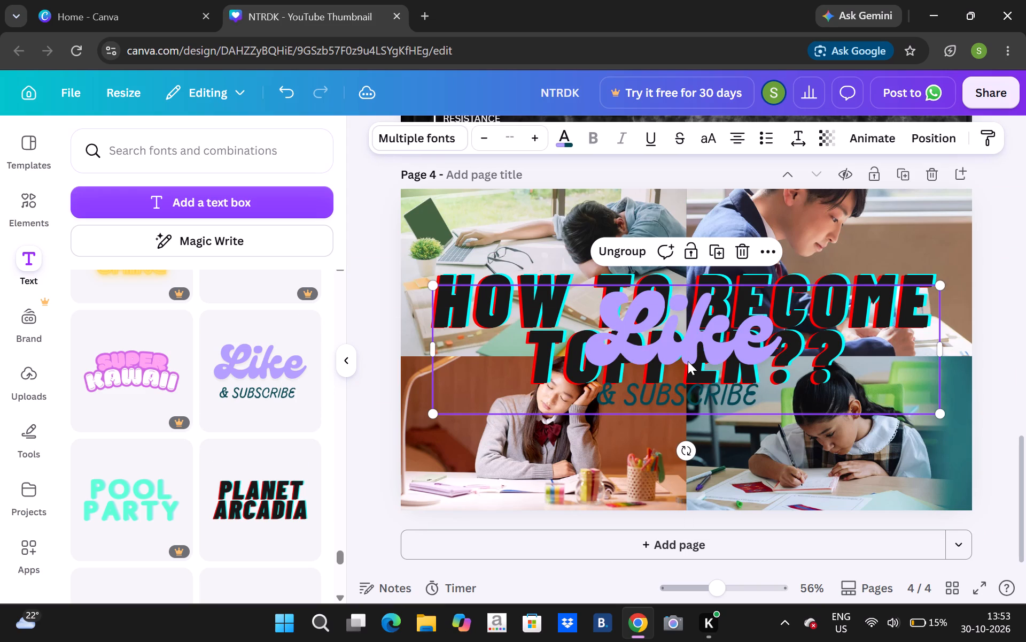
left_click_drag(689, 362, 682, 450)
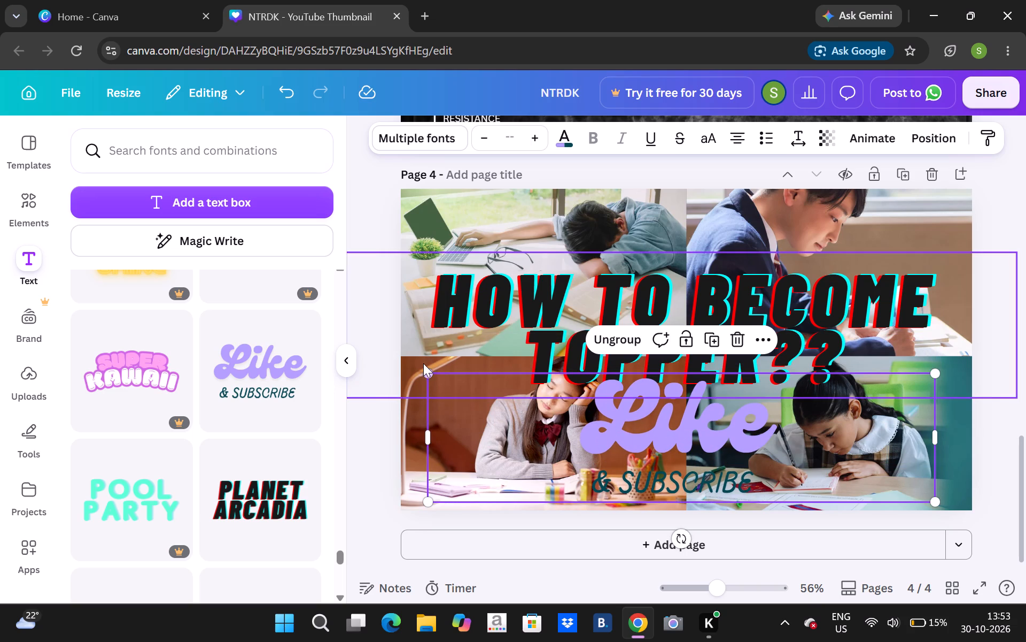
left_click_drag(429, 371, 434, 380)
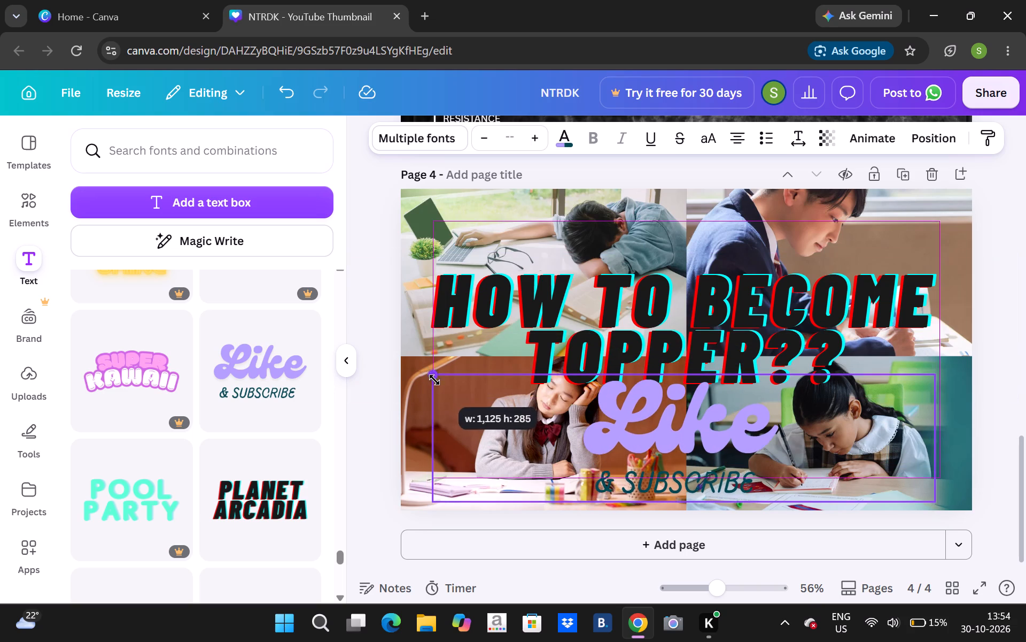
left_click_drag(434, 380, 567, 360)
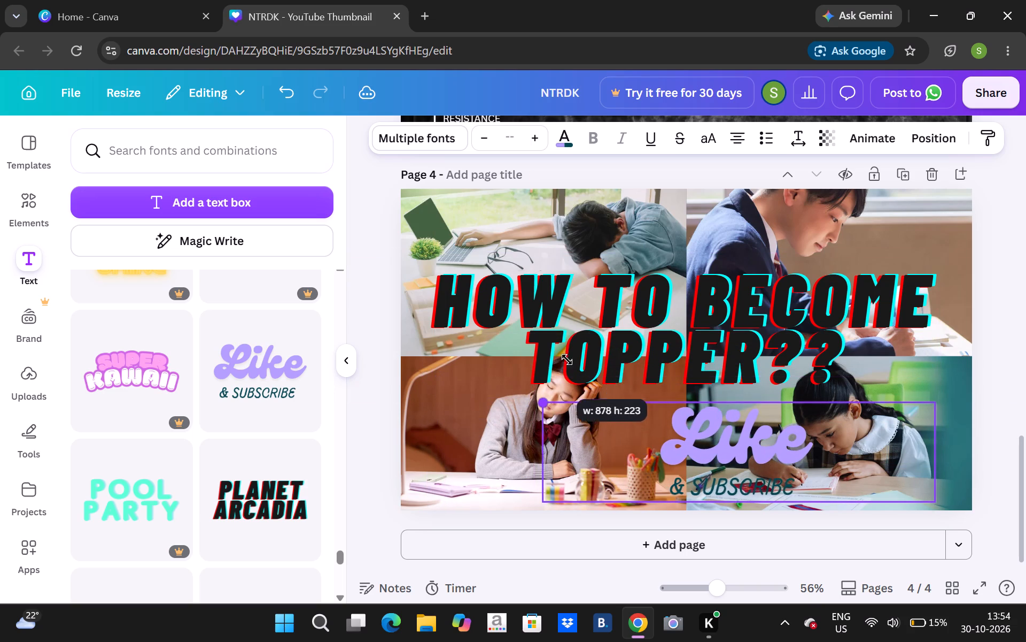
left_click_drag(567, 360, 597, 350)
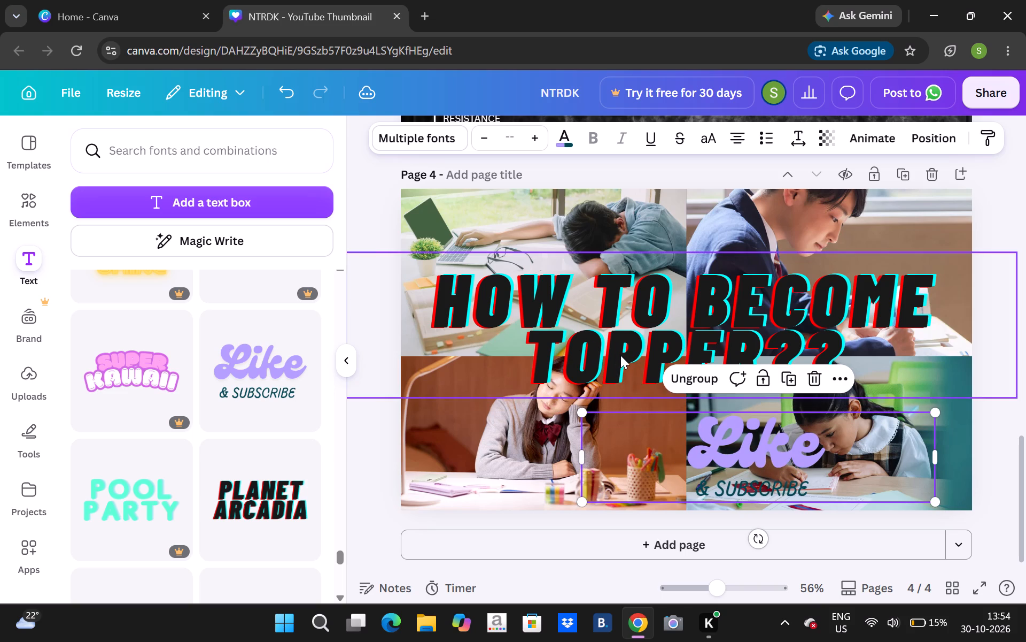
left_click_drag(774, 456, 766, 461)
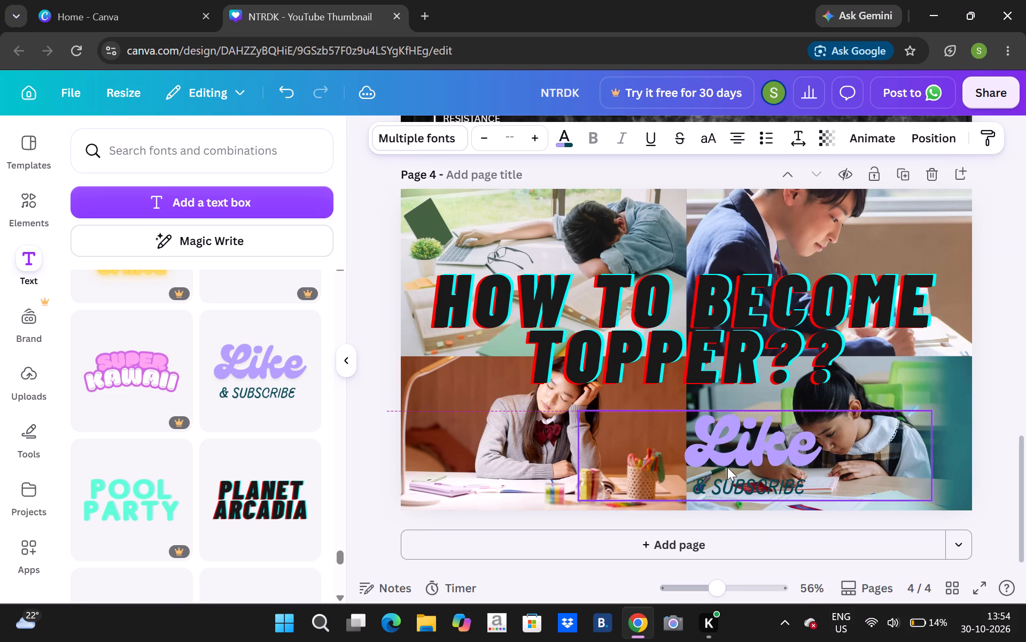
Reduce the "Like" text to font size 46.8 and place it near the upper-left corner of the lower-left photo.
left_click(755, 441)
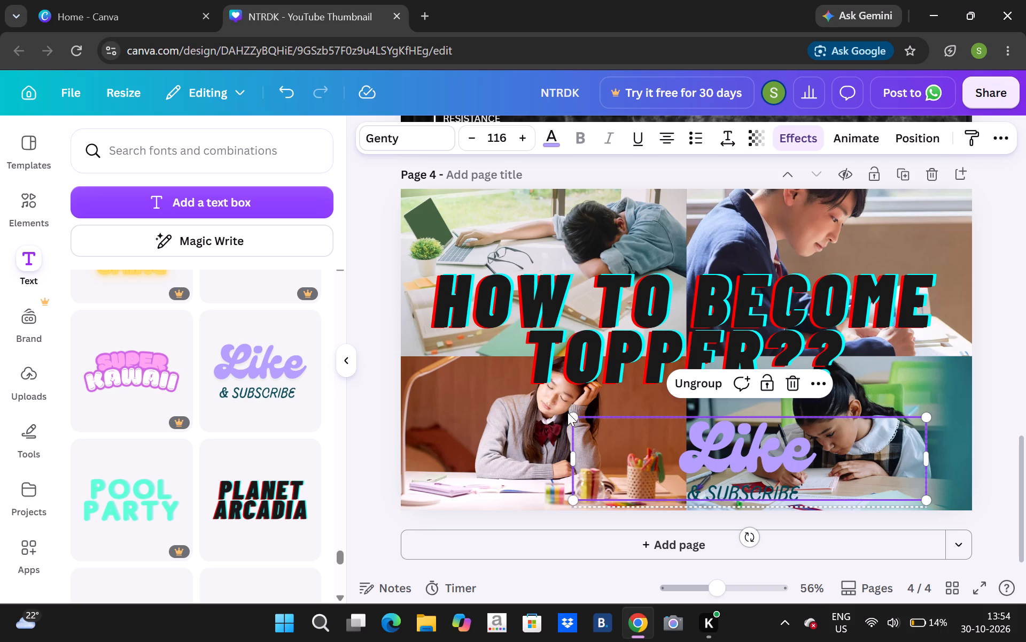
left_click_drag(566, 411, 704, 431)
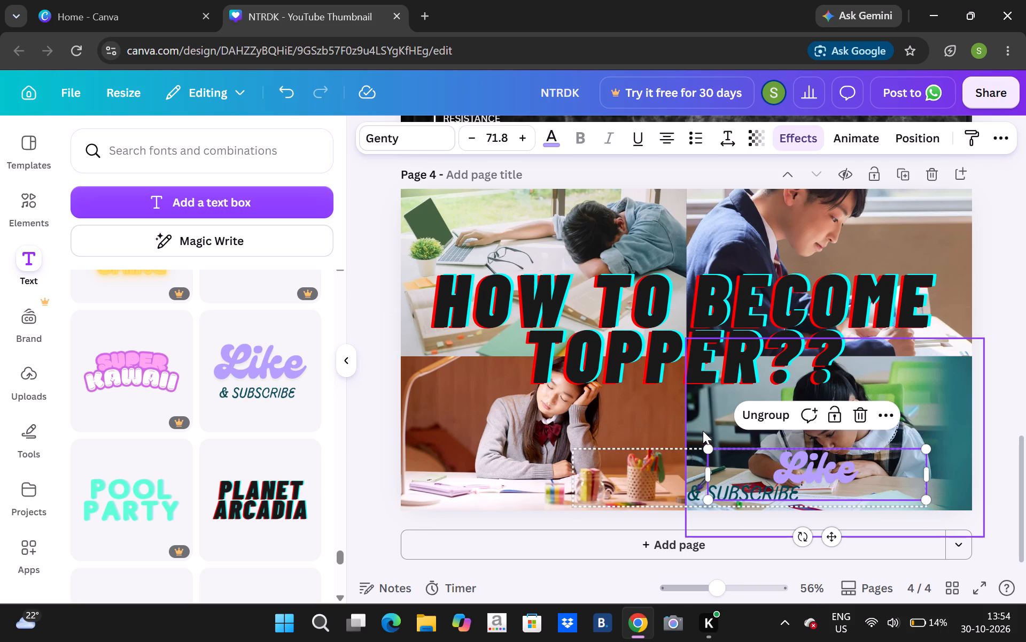
left_click_drag(840, 471, 698, 490)
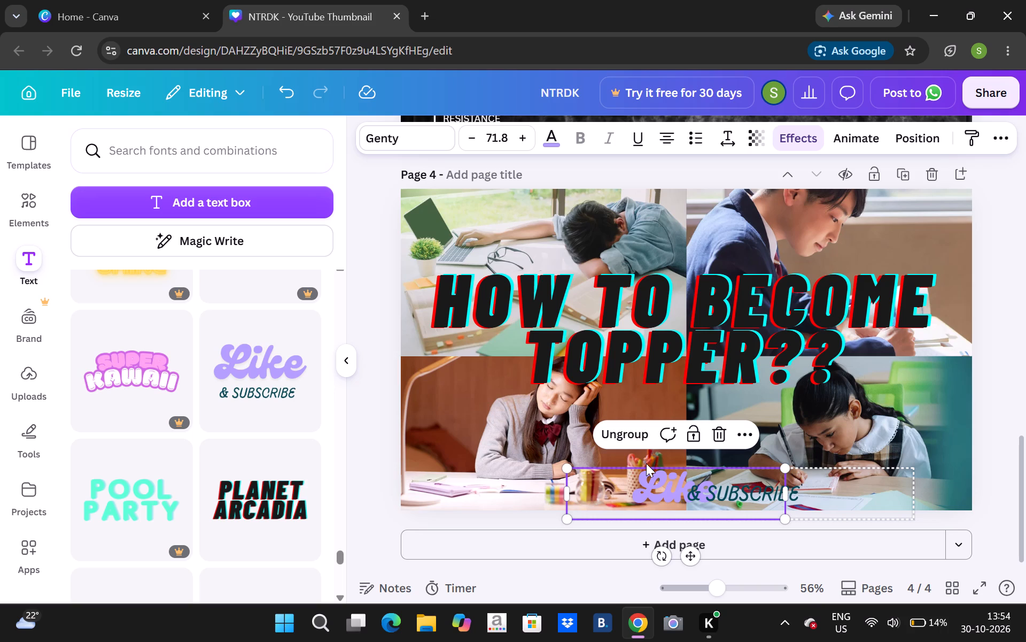
left_click_drag(670, 485, 475, 397)
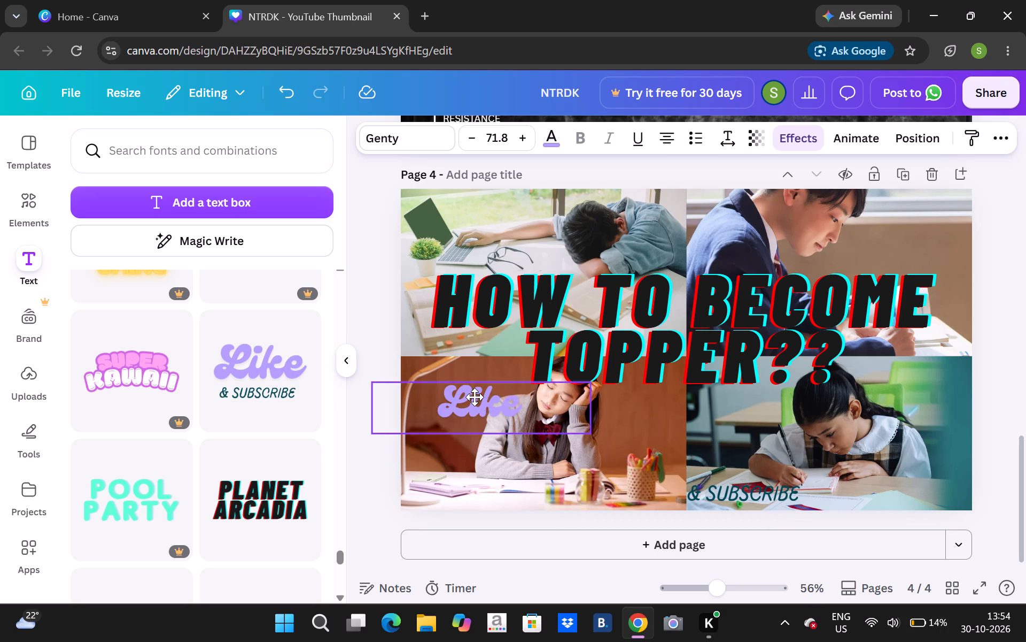
left_click_drag(475, 397, 446, 380)
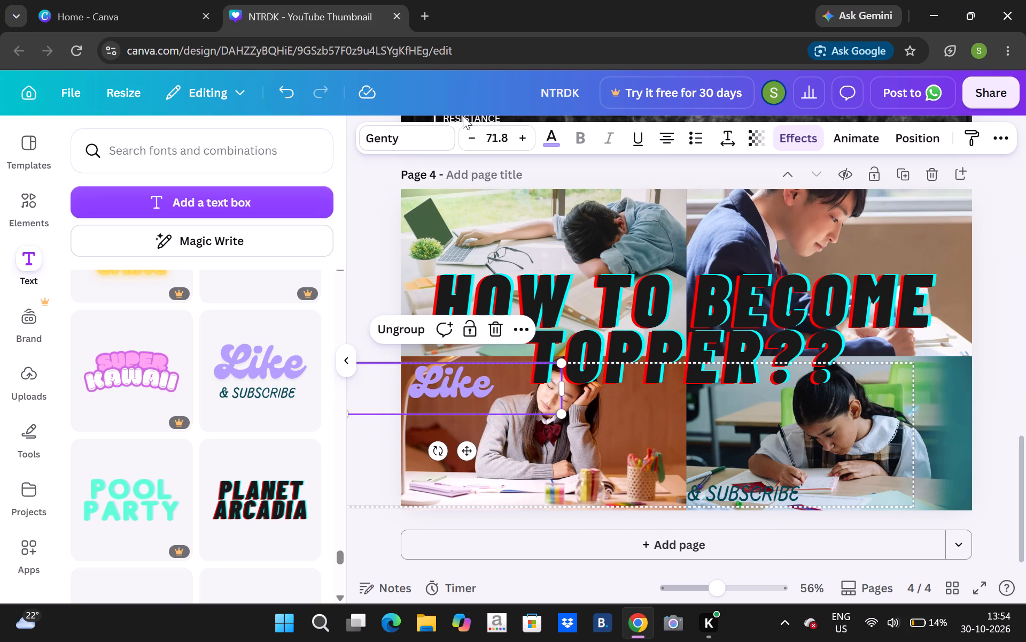
triple_click(469, 132)
triple_click(469, 132)
left_click(469, 132)
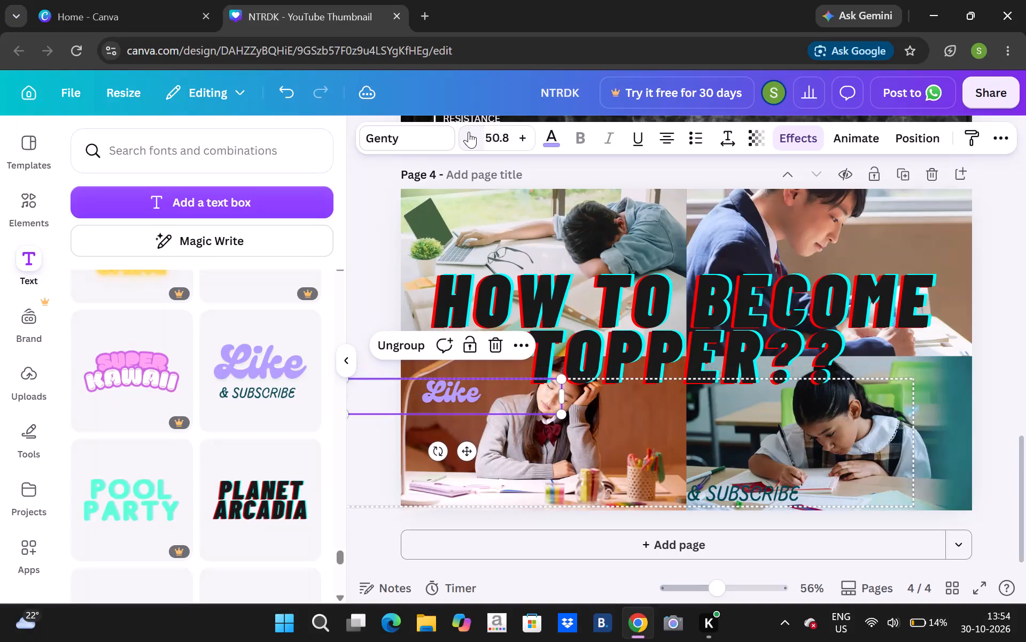
Reduce the "& Subscribe" text to font size 22.2 and place it directly beneath "Like" on the lower-left photo.
left_click(771, 491)
left_click_drag(771, 491, 617, 452)
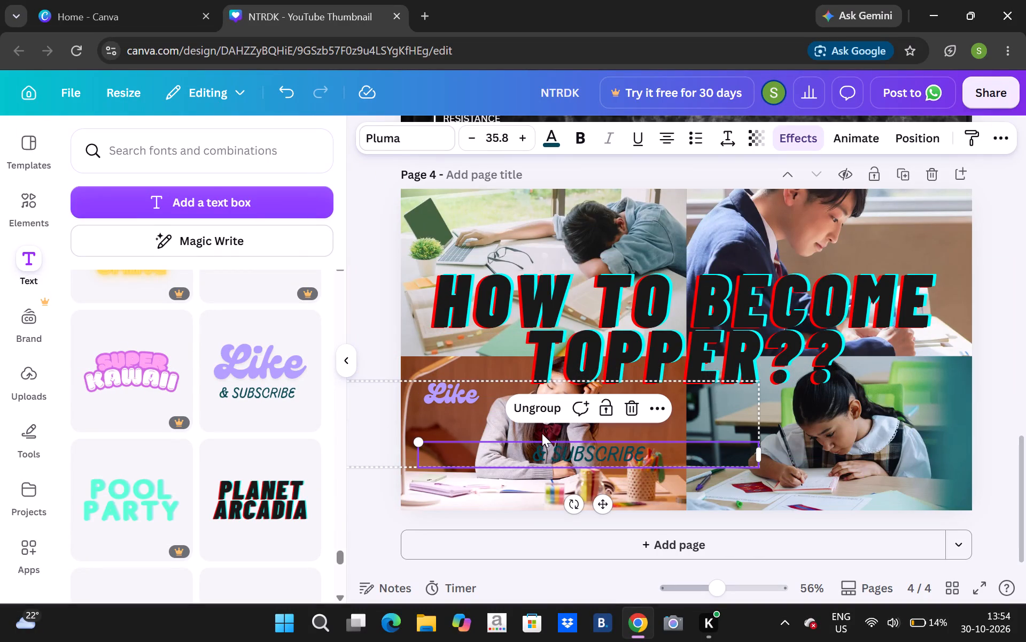
left_click_drag(420, 445, 519, 474)
left_click(519, 474)
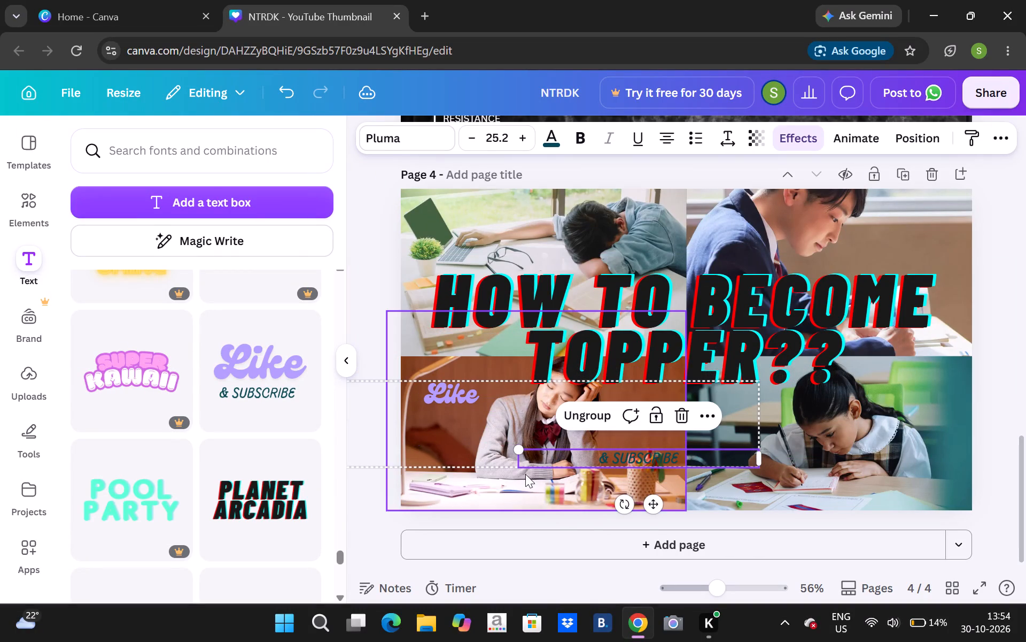
left_click_drag(642, 460, 618, 455)
left_click_drag(527, 448, 504, 445)
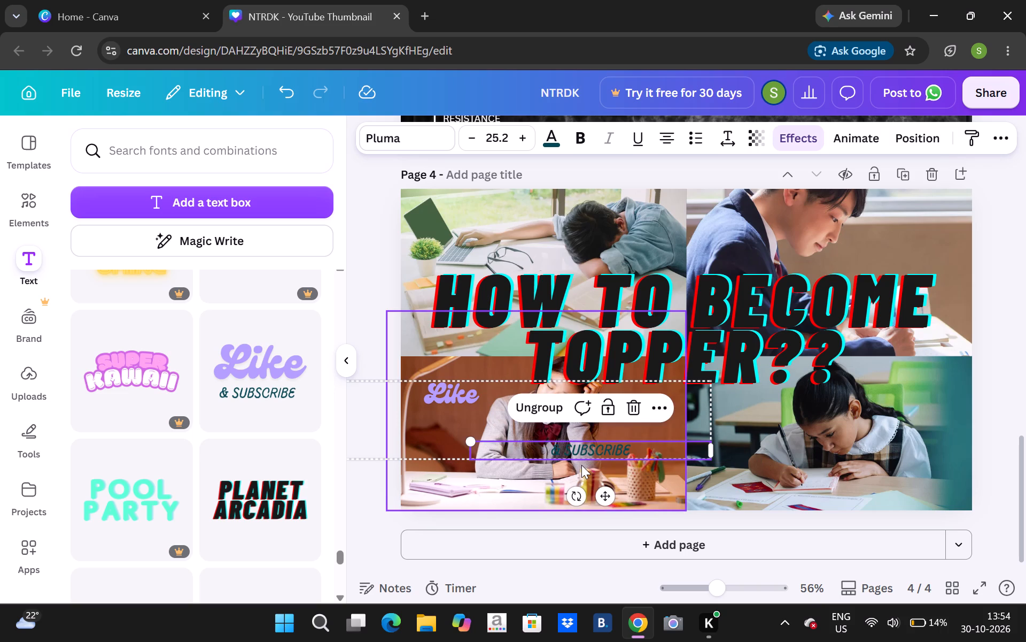
left_click_drag(582, 451, 561, 448)
left_click_drag(561, 448, 459, 432)
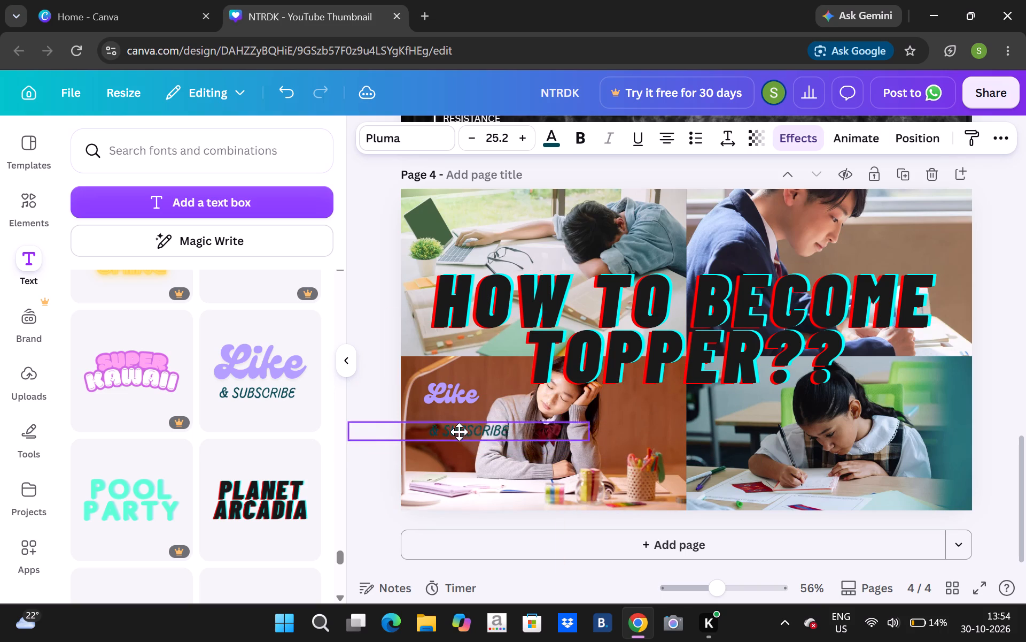
left_click_drag(459, 432, 459, 422)
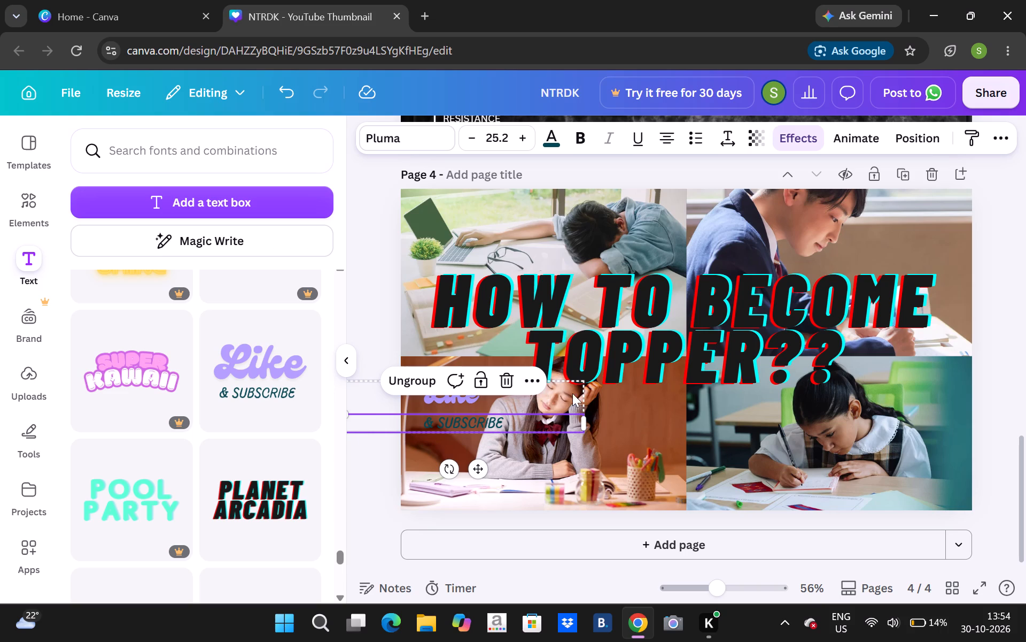
left_click_drag(578, 417, 570, 406)
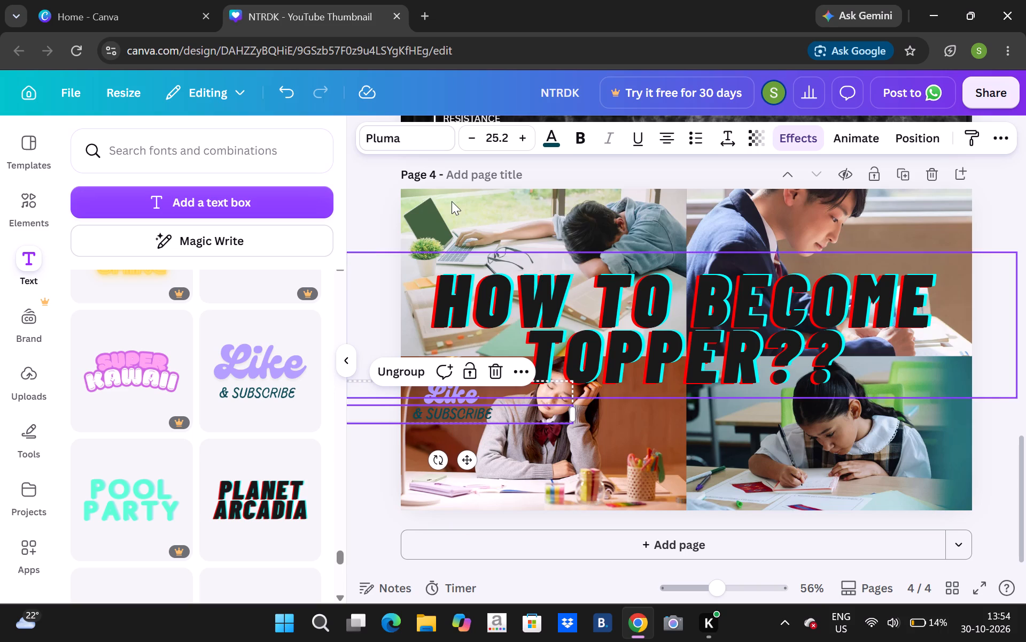
left_click(468, 129)
double_click(468, 129)
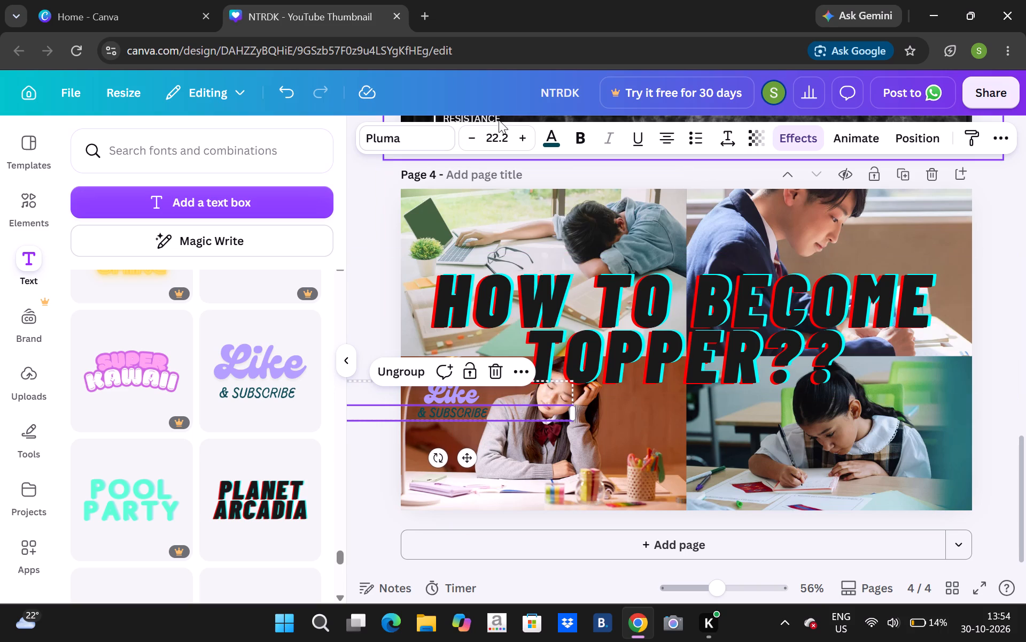
Change the font of the "& Subscribe" text to Horizon.
left_click(422, 133)
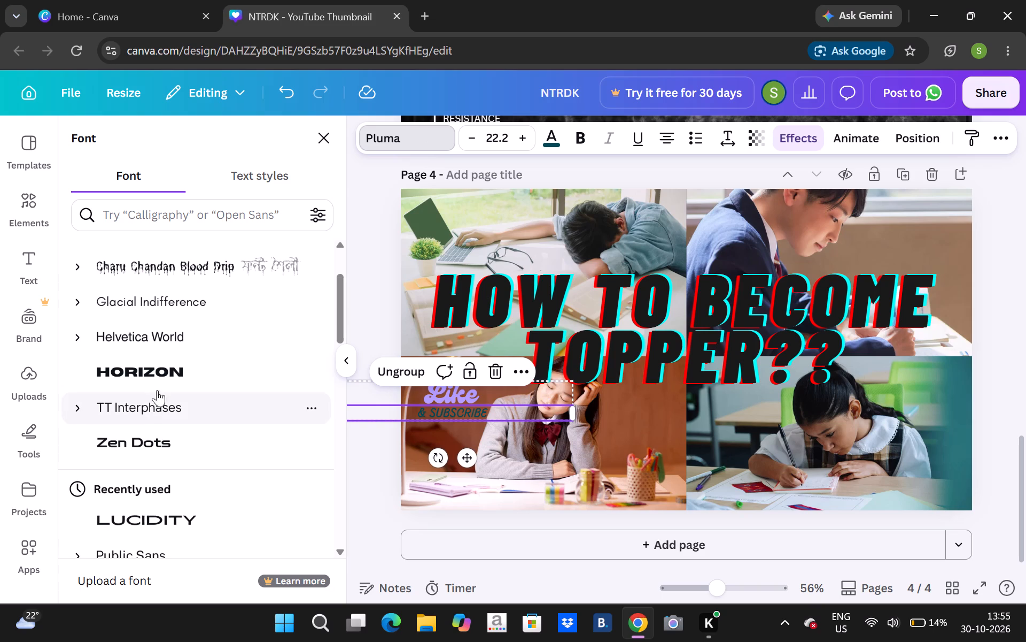
left_click(170, 370)
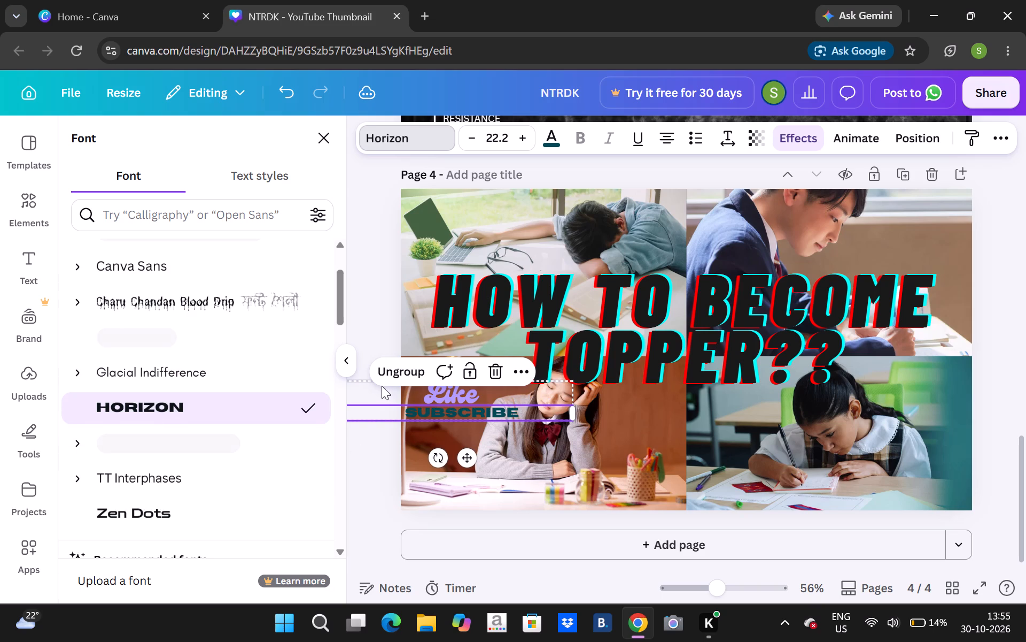
Try Zen Dots on the "Like" text and settle on Horizon as its font.
left_click(448, 392)
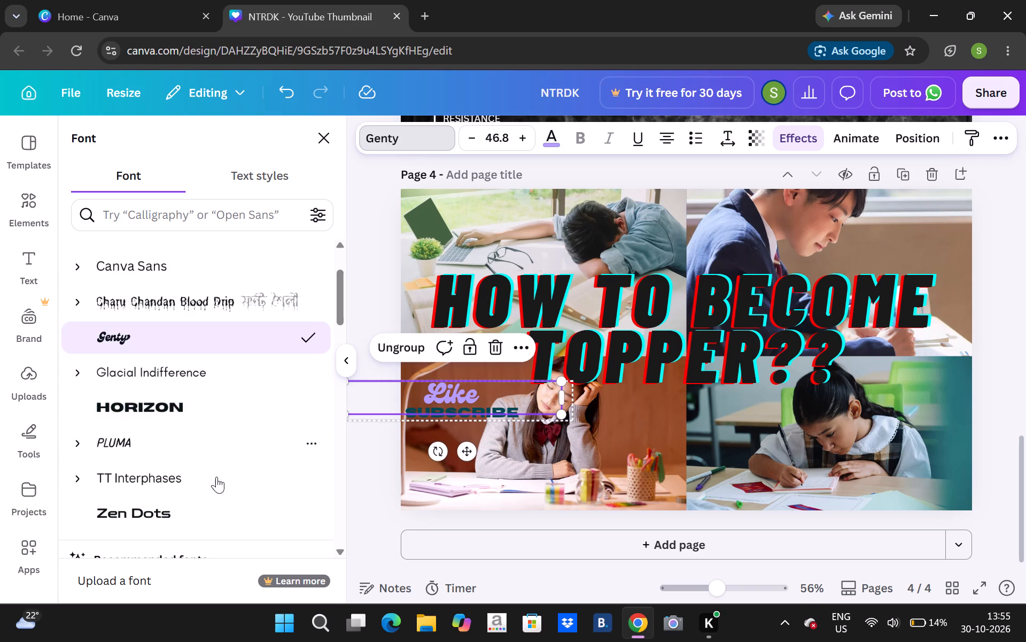
left_click(193, 518)
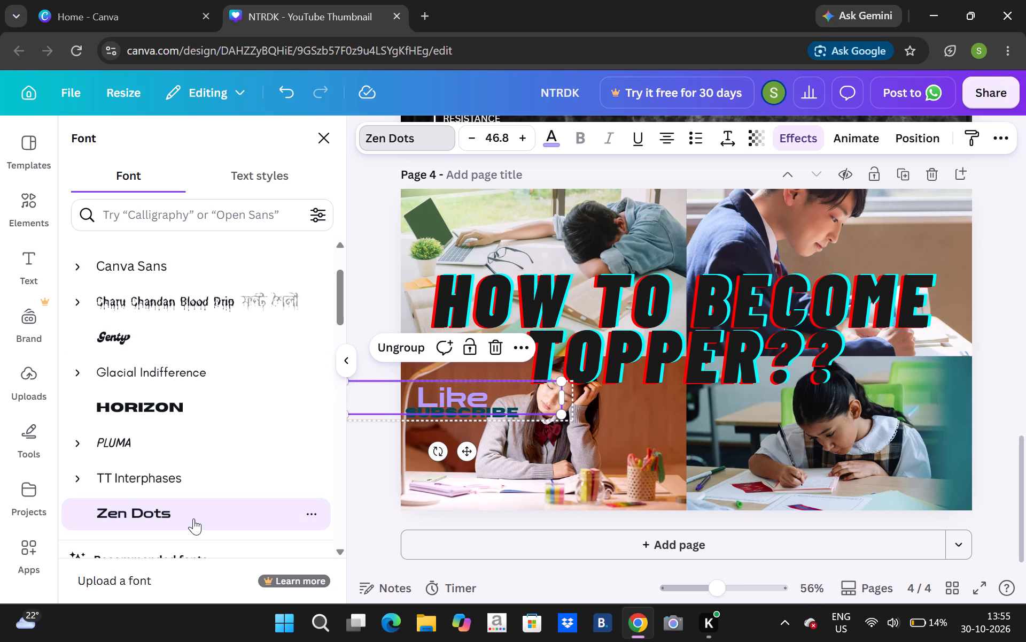
left_click(193, 417)
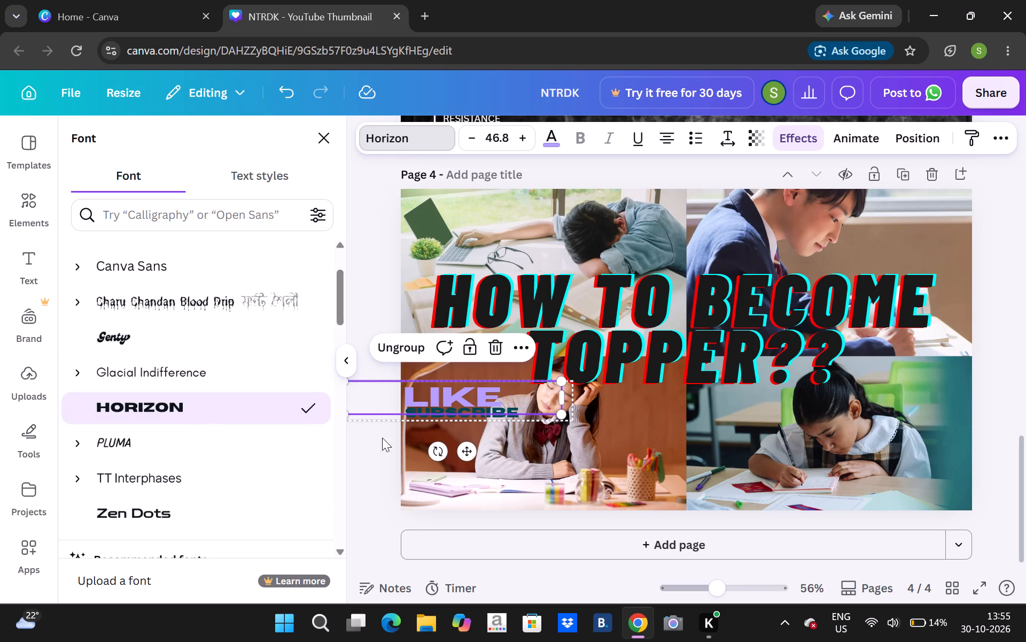
Nudge the "Like" text slightly up and to the right, away from the "& Subscribe" line on the lower-left photo.
key("Up")
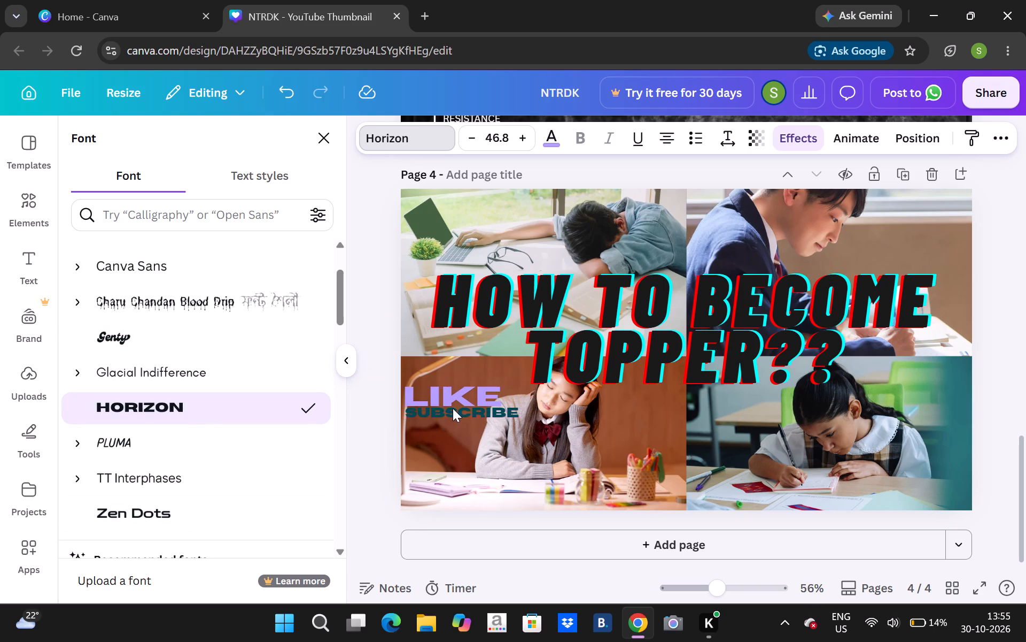
key("Up")
key("Up")
key("Right")
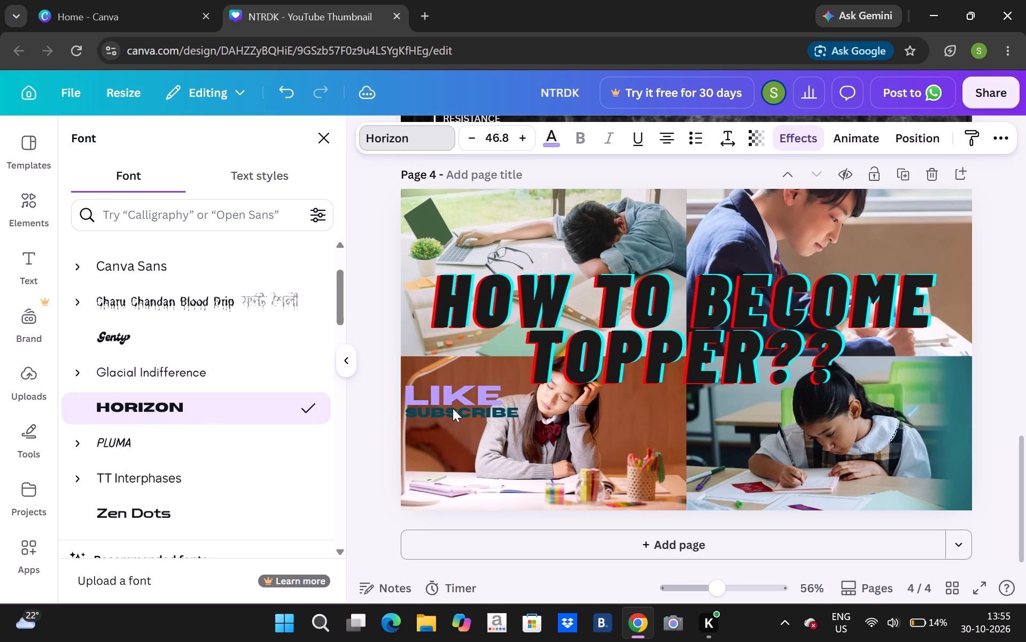
Try red on the "Like" text and settle on white as its color.
left_click(559, 135)
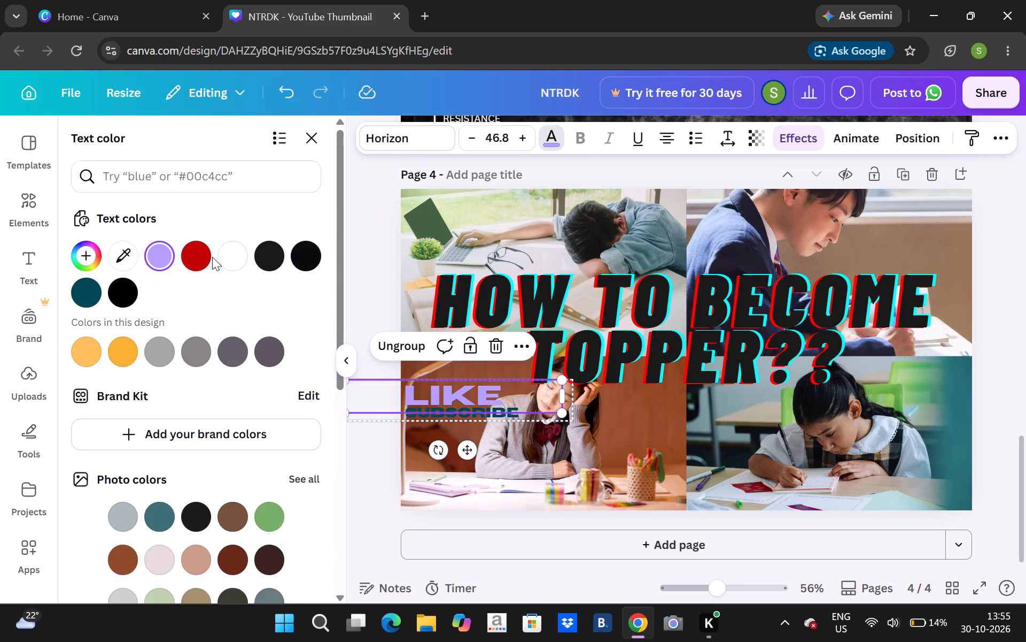
left_click(203, 260)
left_click(229, 254)
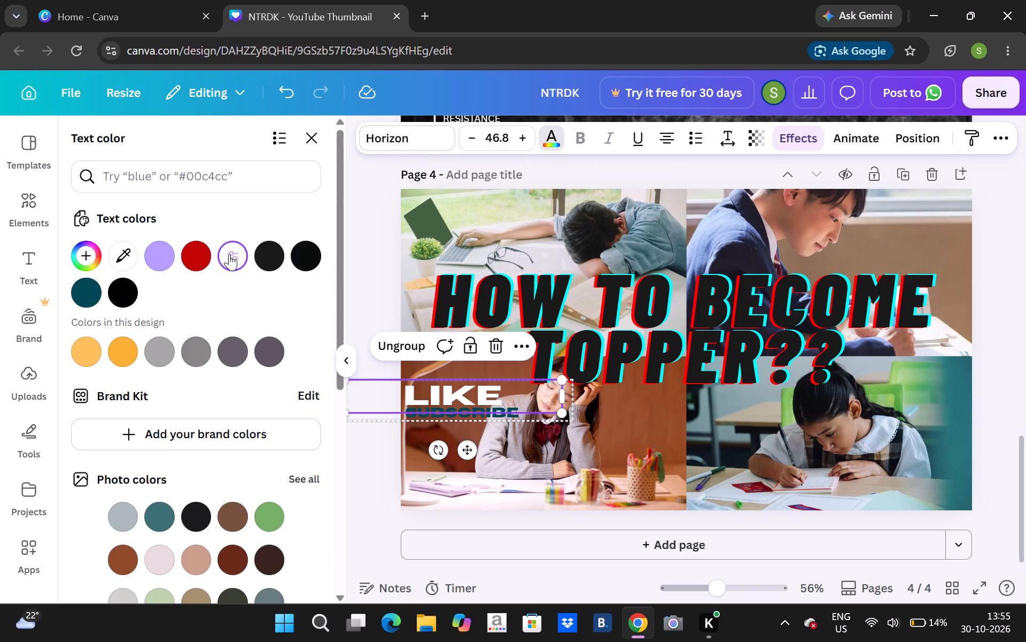
Change the "& Subscribe" text color to white, matching the "Like" text.
left_click(564, 448)
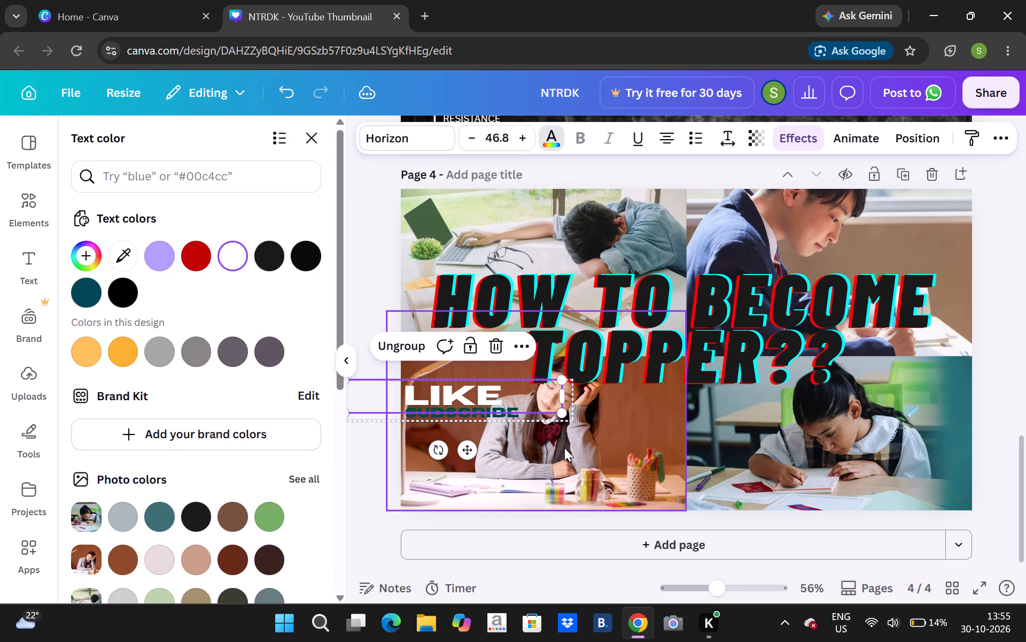
left_click(487, 406)
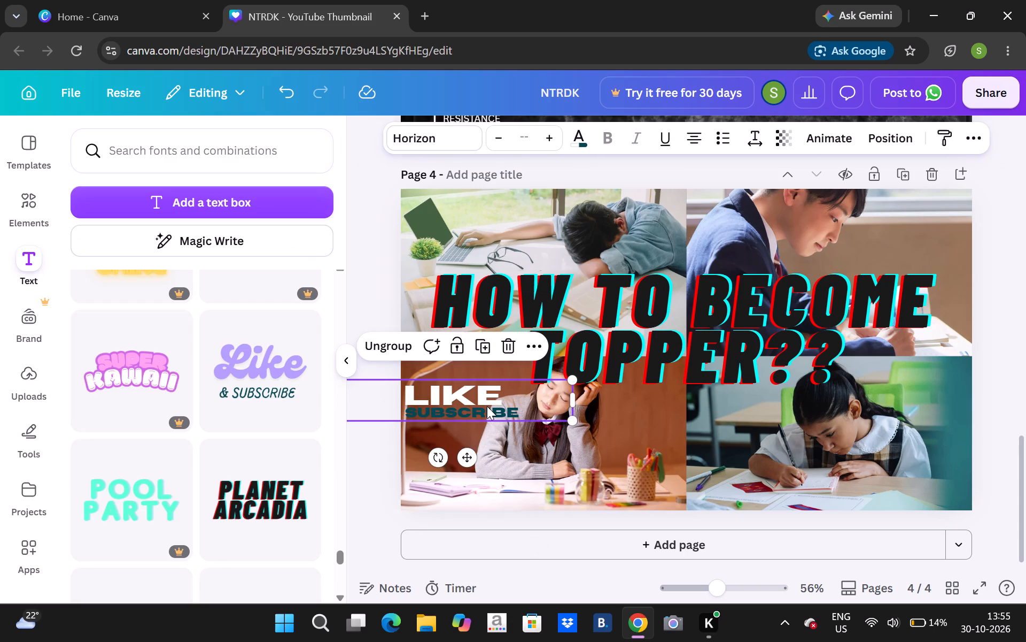
left_click(568, 132)
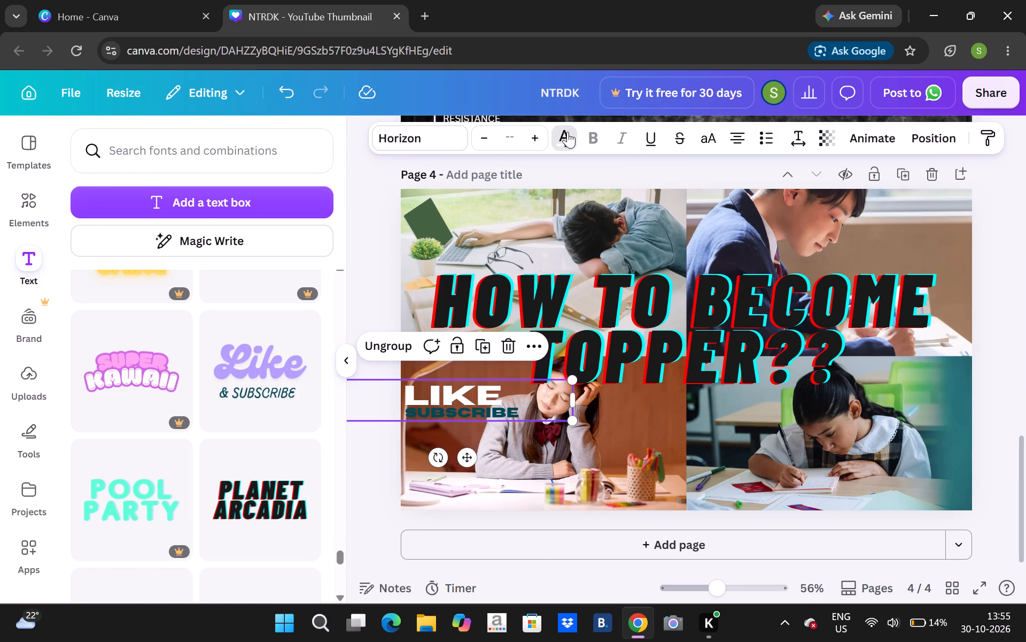
left_click(207, 257)
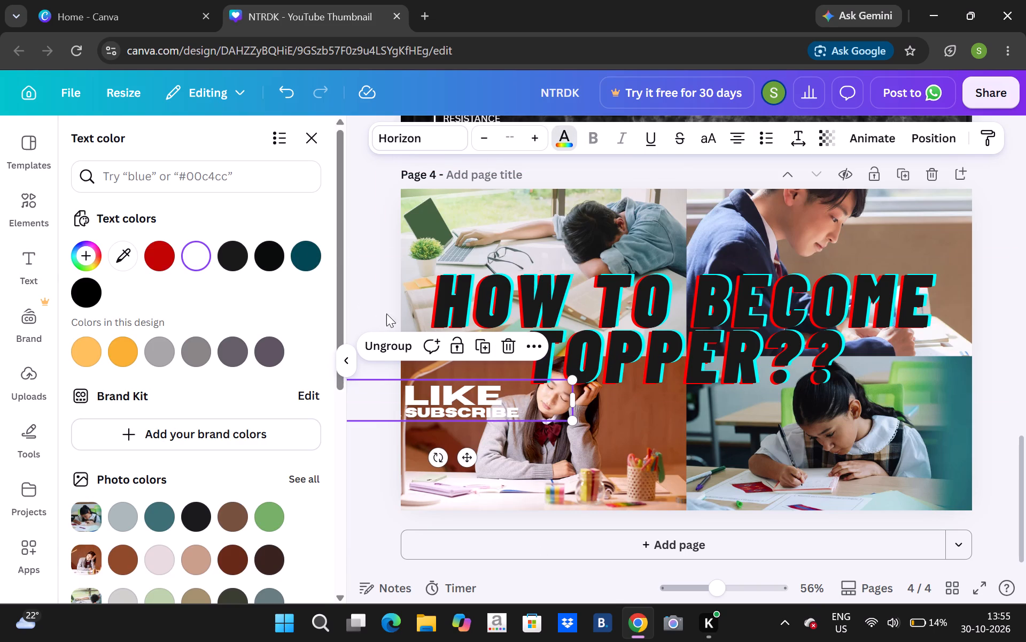
Review page 4's layout up close and alongside the other thumbnail pages of the design.
left_click(685, 380)
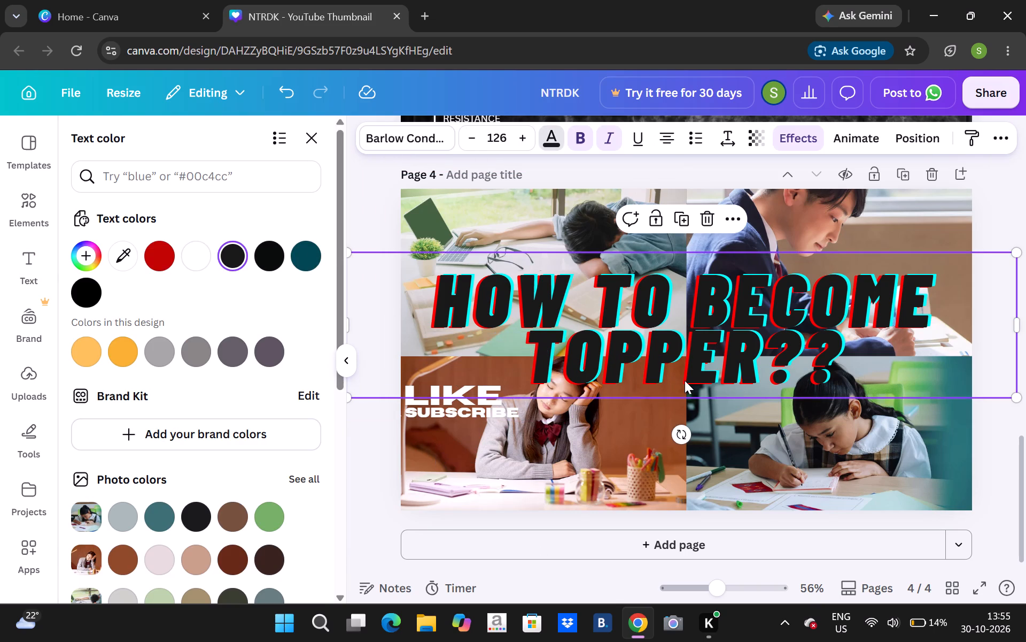
left_click(724, 446)
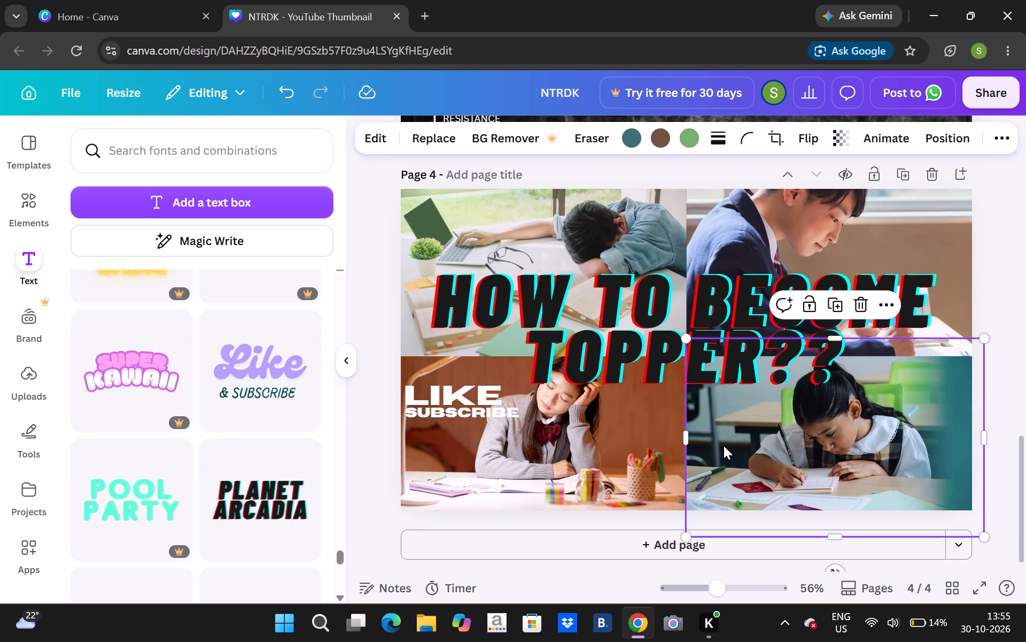
left_click(1025, 510)
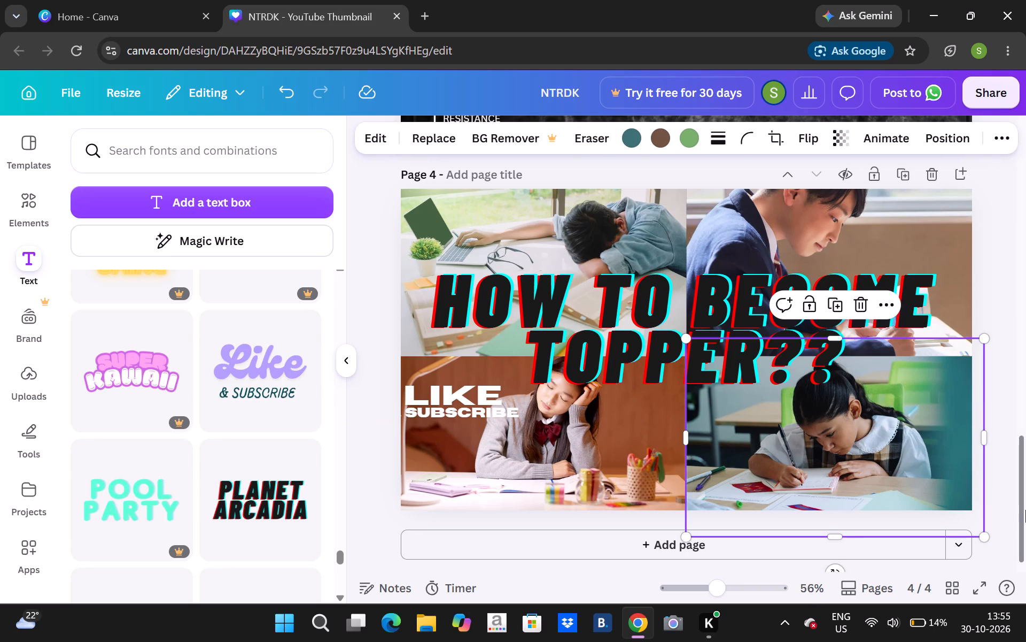
left_click(1025, 299)
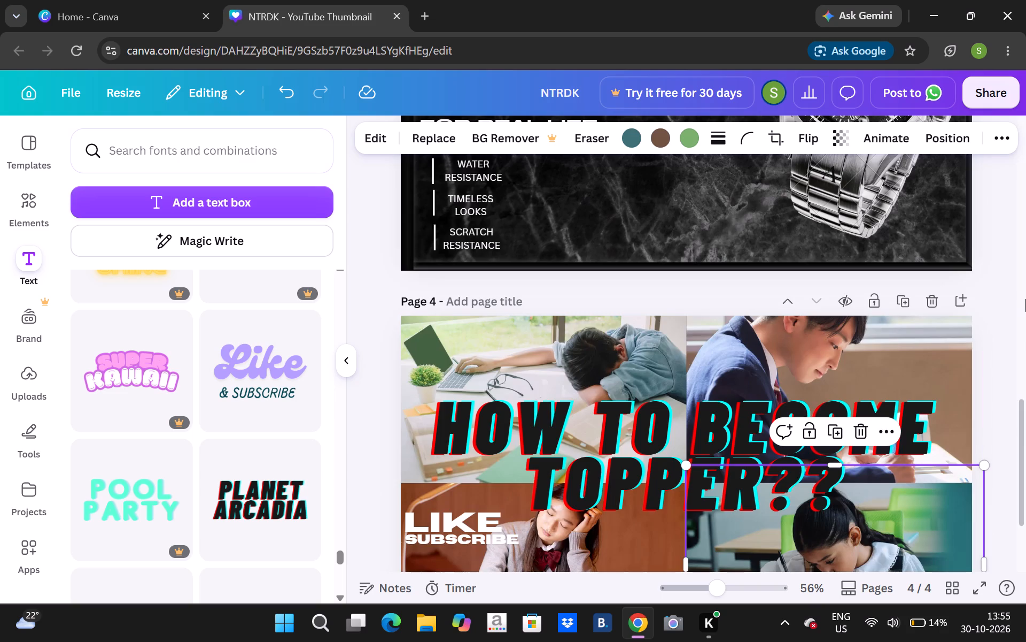
key("Down")
key("Down")
key("Down")
key("Down")
key("Down")
key("Down")
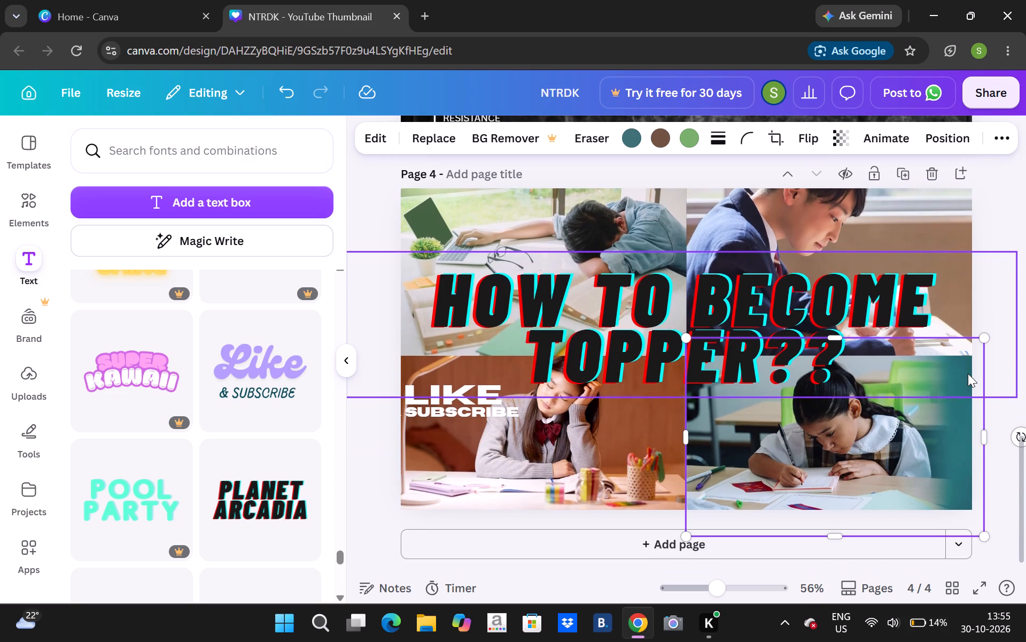
key("Down")
key("Down")
key("Down")
left_click(999, 232)
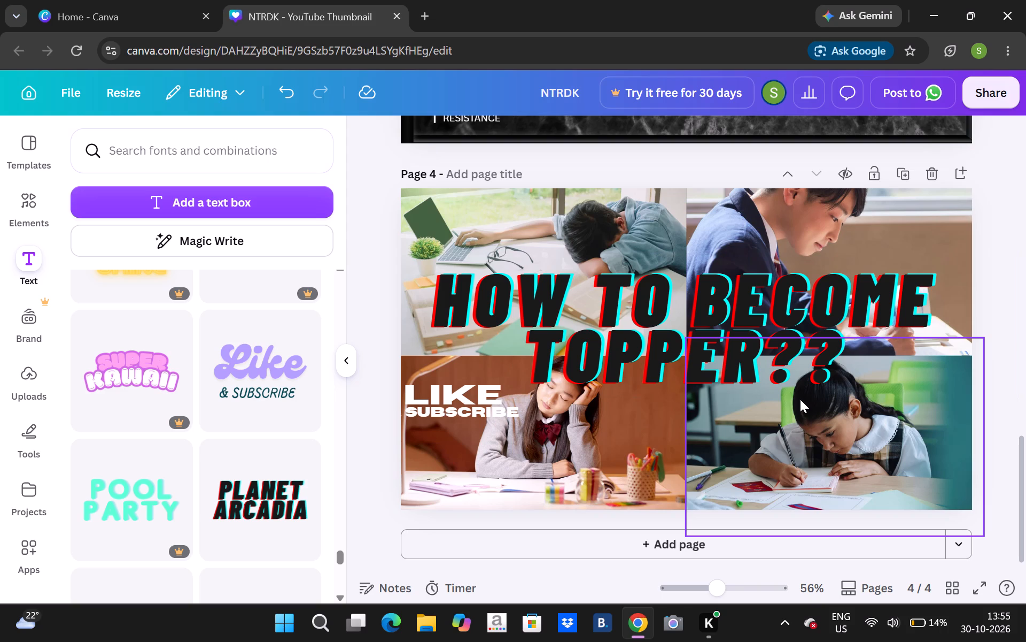
scroll(800, 399, "left", 1)
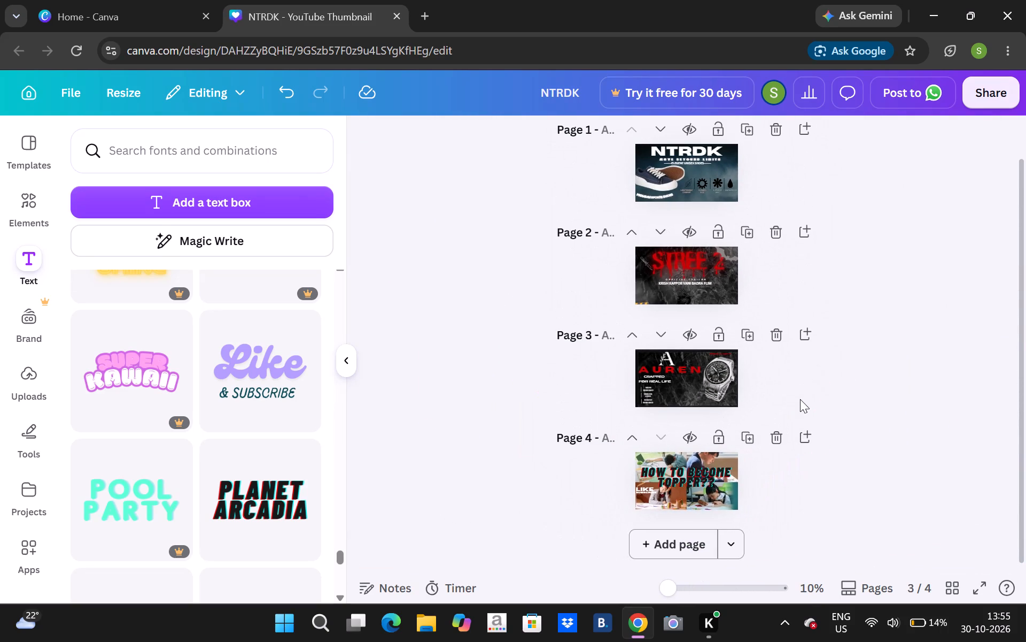
scroll(800, 399, "left", 1)
scroll(921, 448, "left", 1)
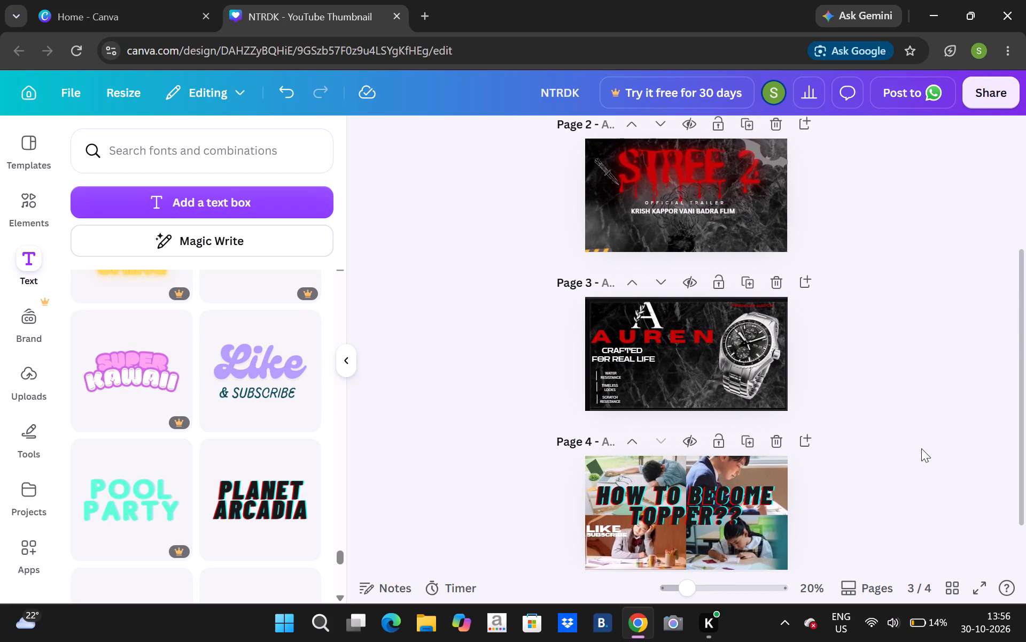
scroll(921, 448, "left", 1)
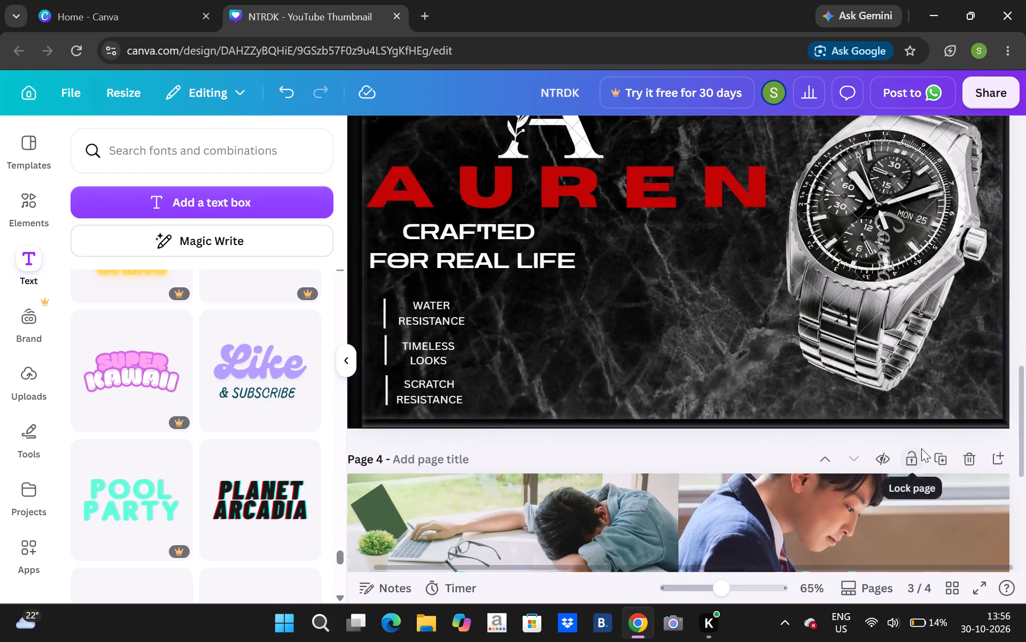
key("Down")
key("Down")
key("Down")
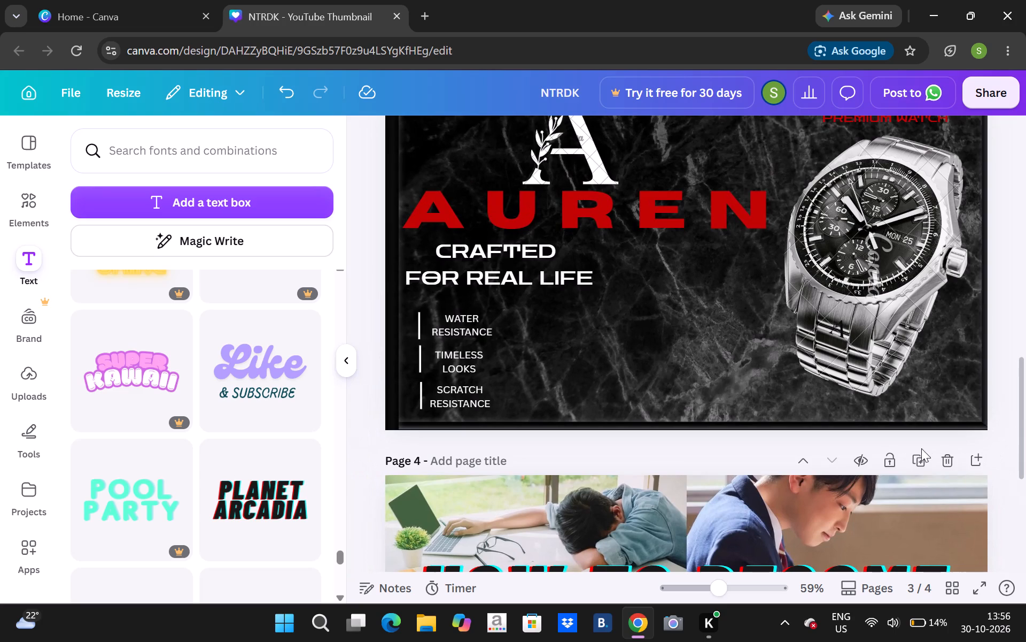
left_click(1025, 523)
double_click(1025, 523)
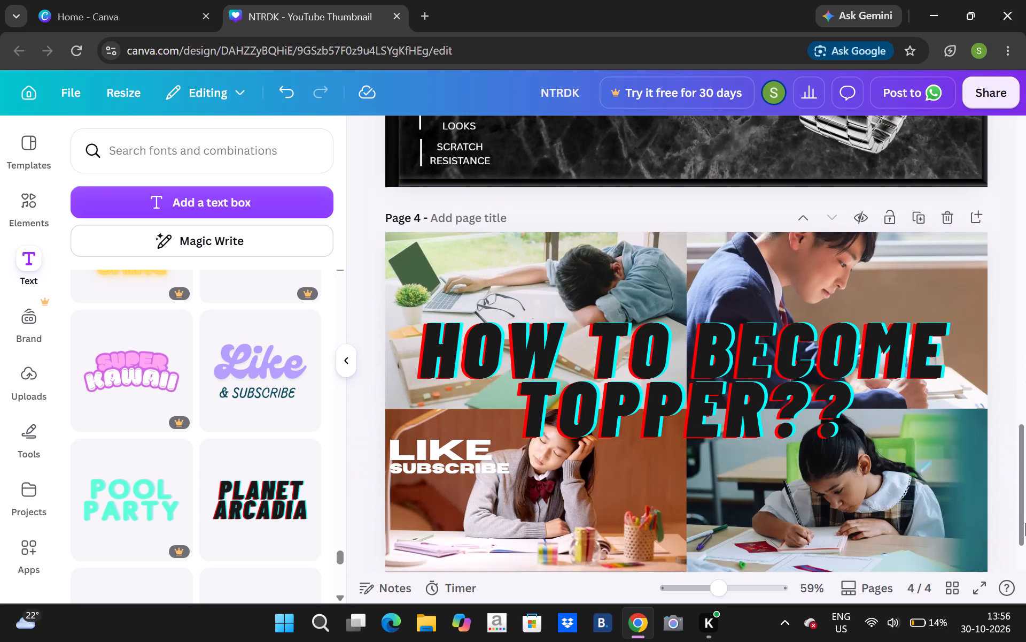
left_click(1025, 523)
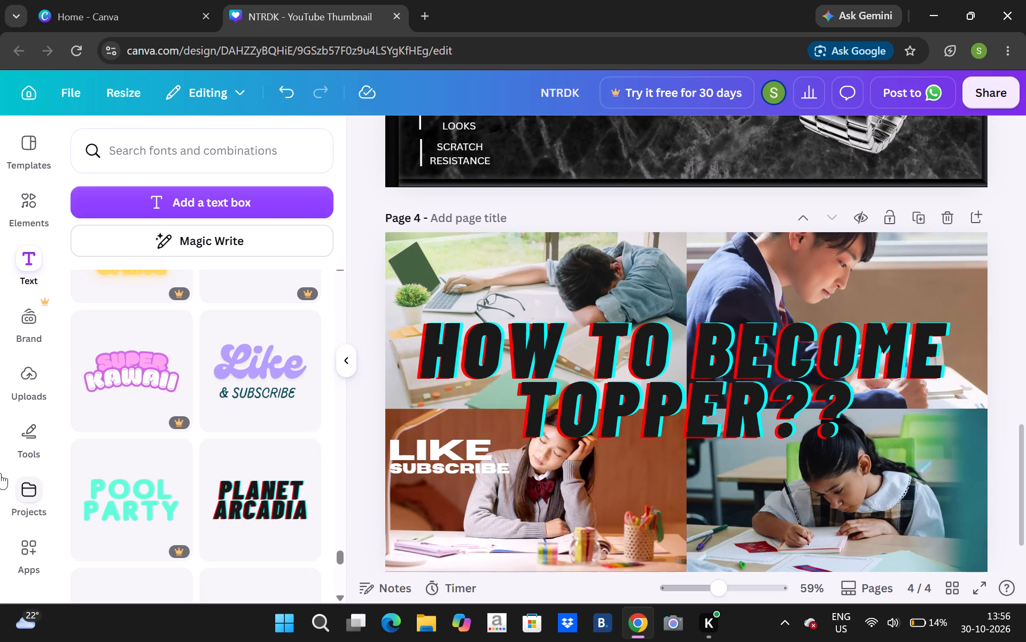
Clear the "topper student" element search and open the full collection of recommended graphics.
left_click(44, 207)
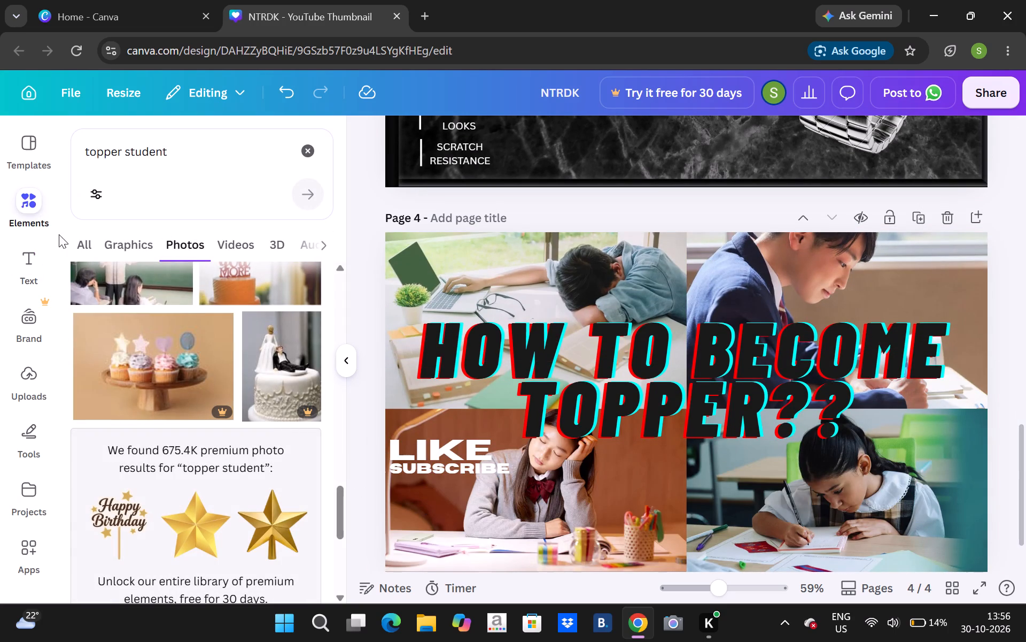
left_click(304, 154)
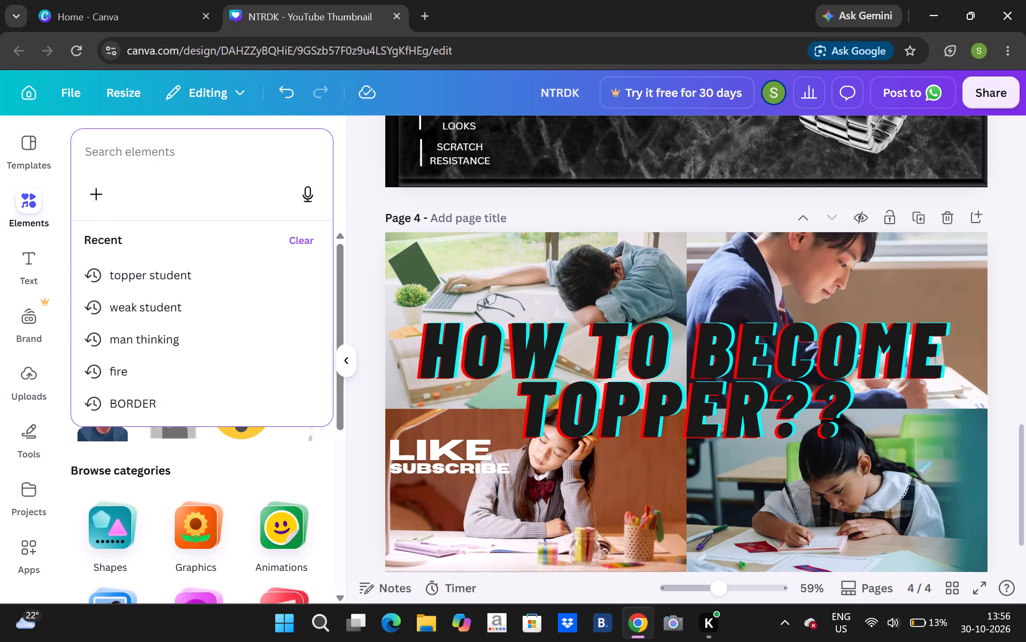
left_click(336, 475)
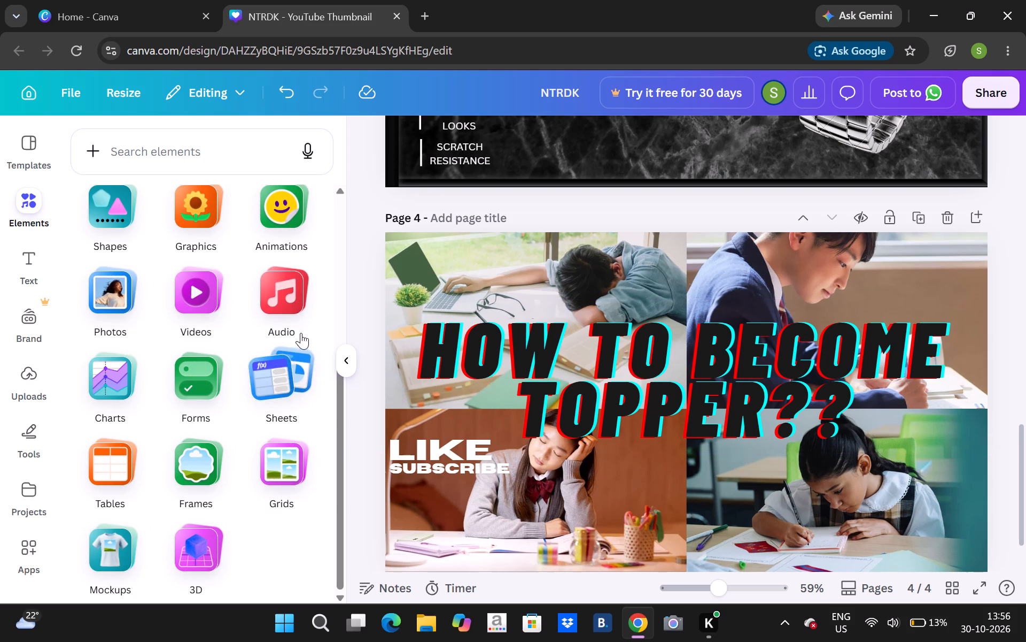
left_click(340, 326)
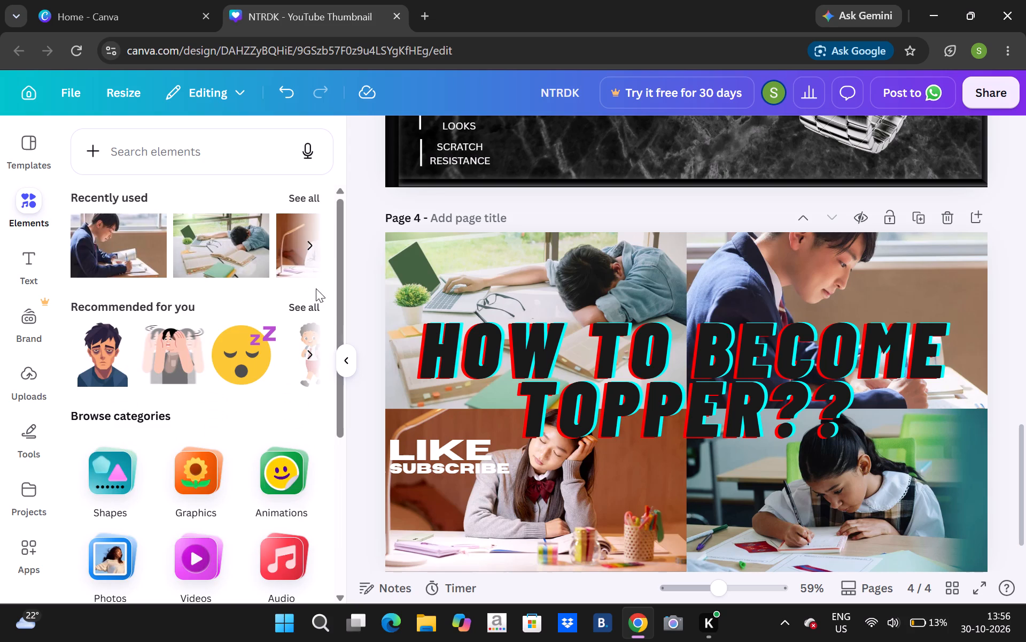
left_click(296, 306)
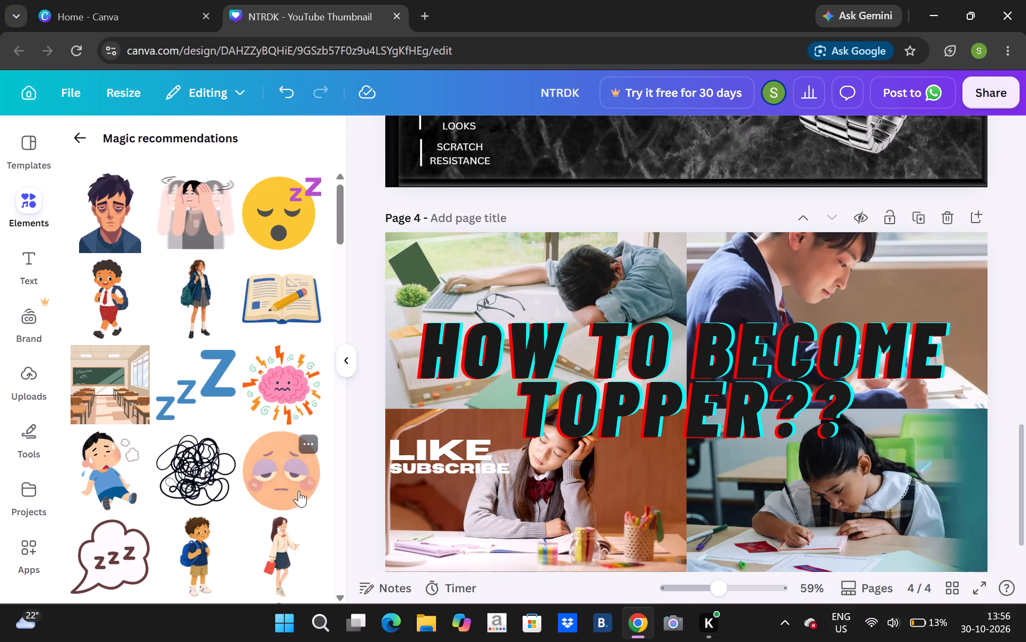
Browse the recommended graphics and add the green thought bubble to page 4.
double_click(339, 592)
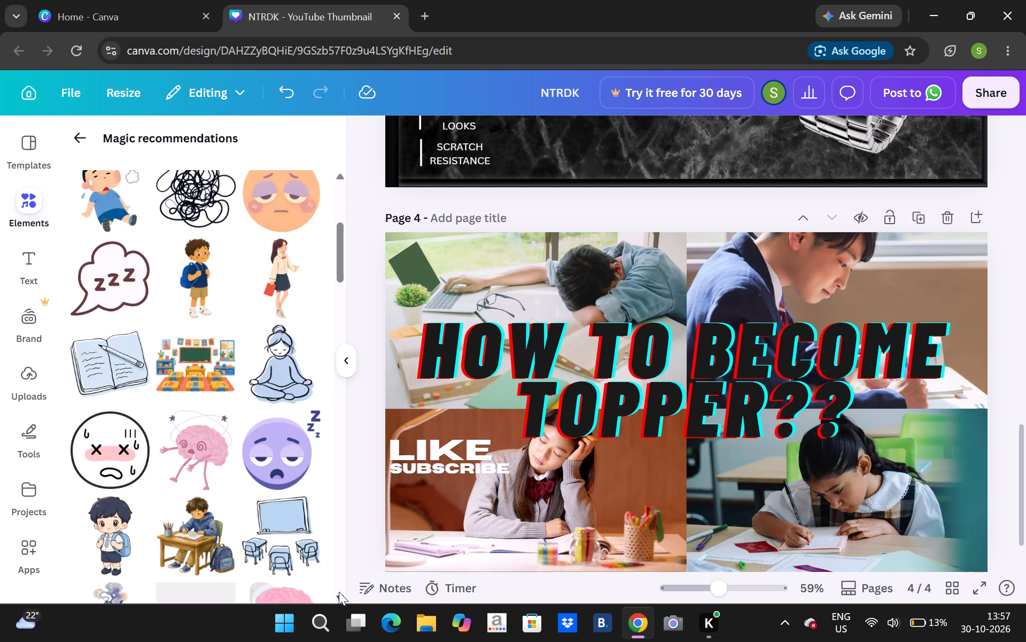
double_click(339, 592)
right_click(339, 592)
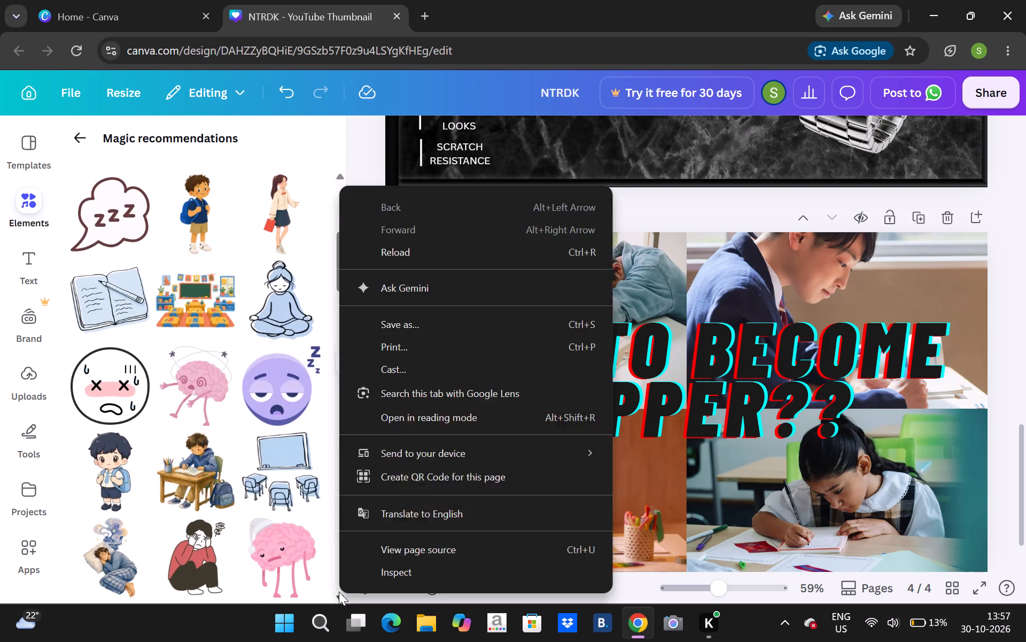
left_click(339, 592)
left_click(339, 592)
left_click(339, 592)
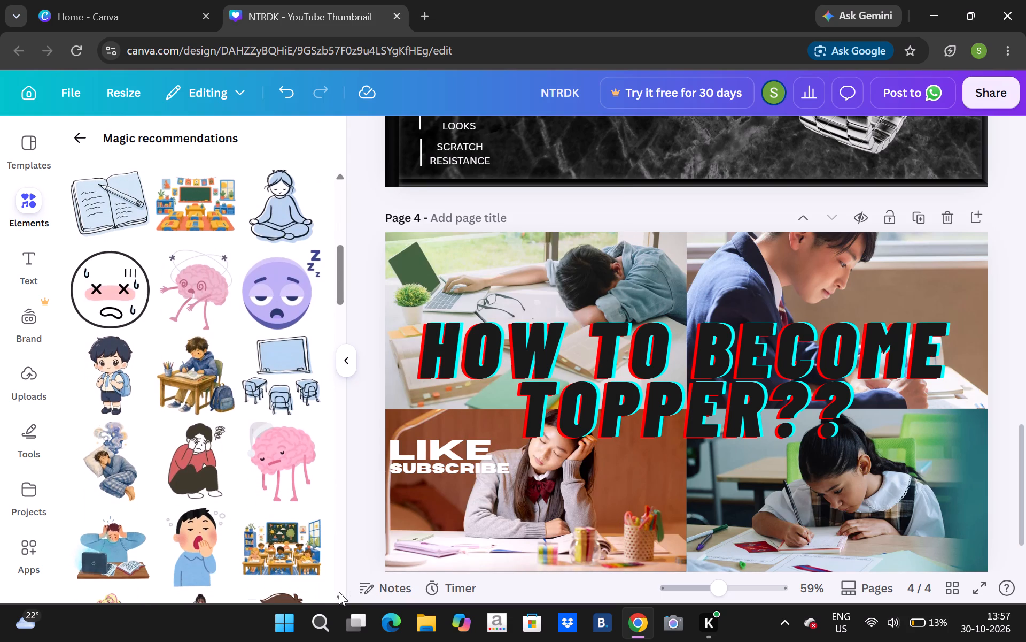
left_click(339, 592)
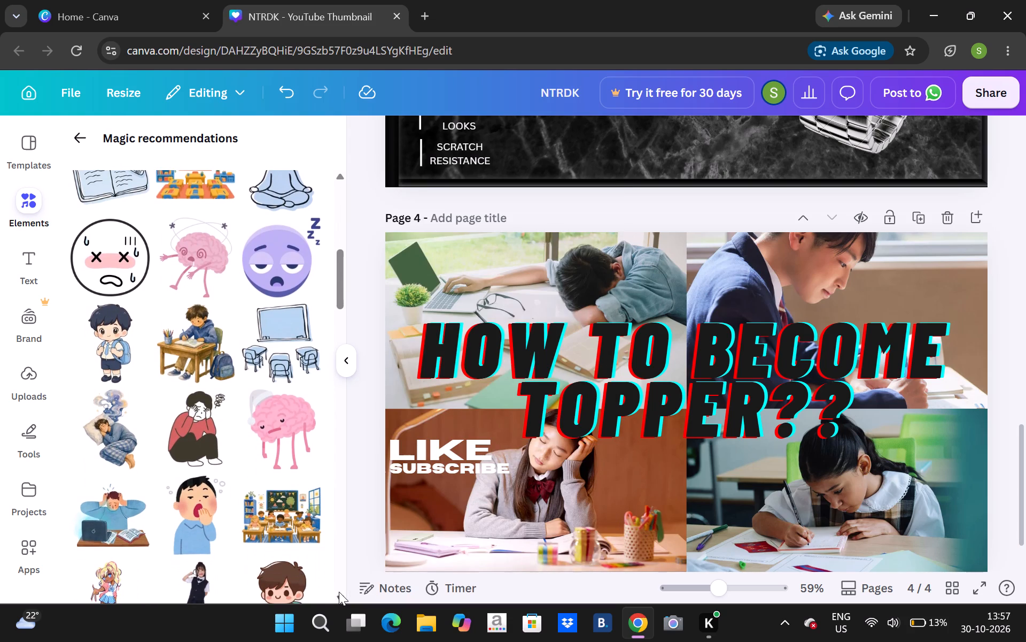
left_click(339, 592)
left_click(339, 592)
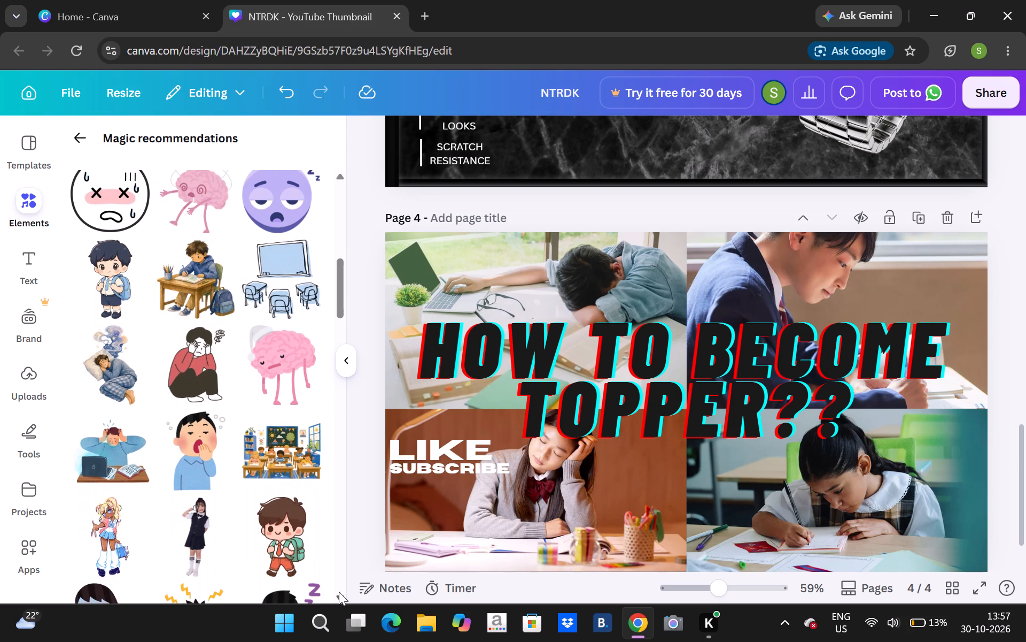
left_click(339, 592)
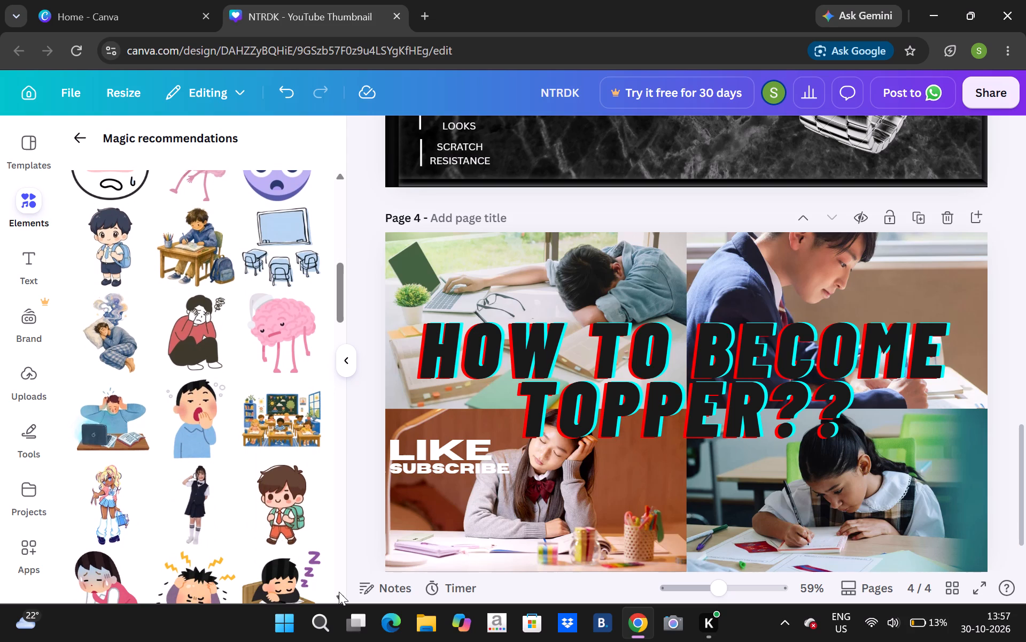
left_click(339, 592)
left_click(339, 592)
left_click(339, 592)
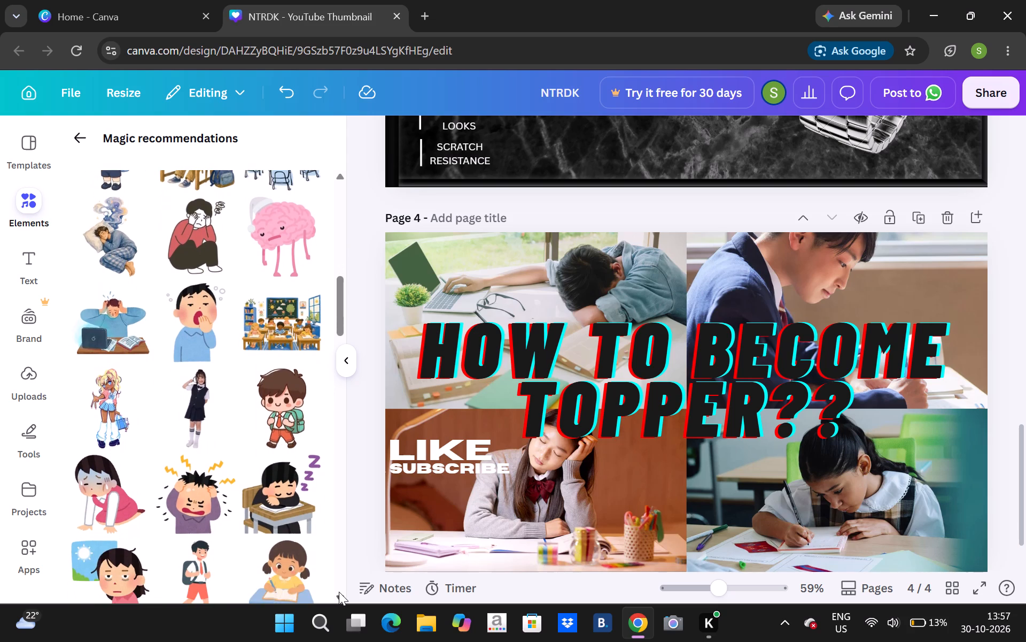
left_click(339, 592)
left_click(339, 592)
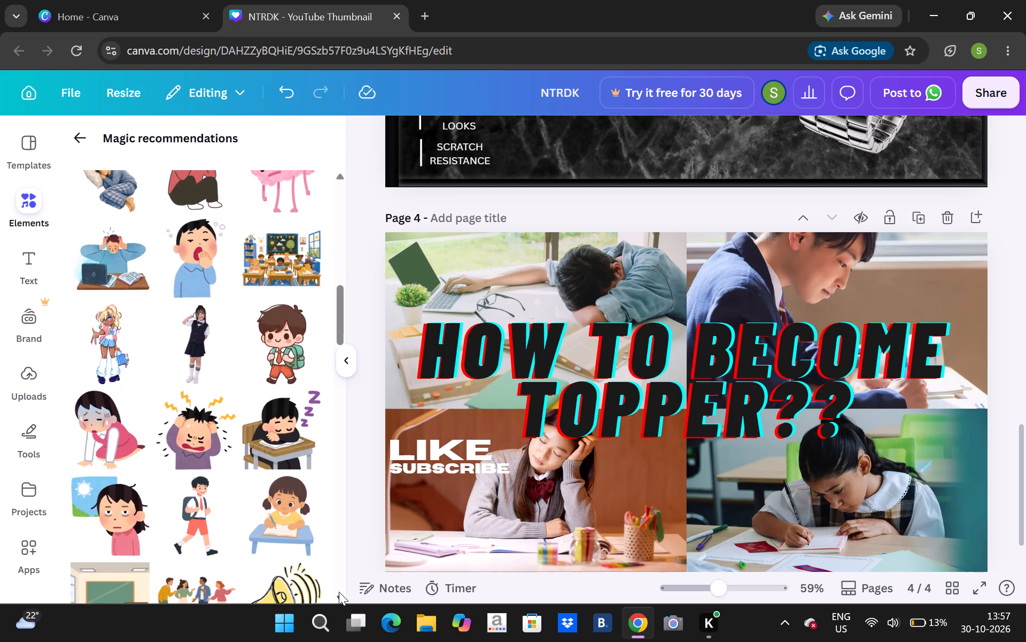
left_click(339, 592)
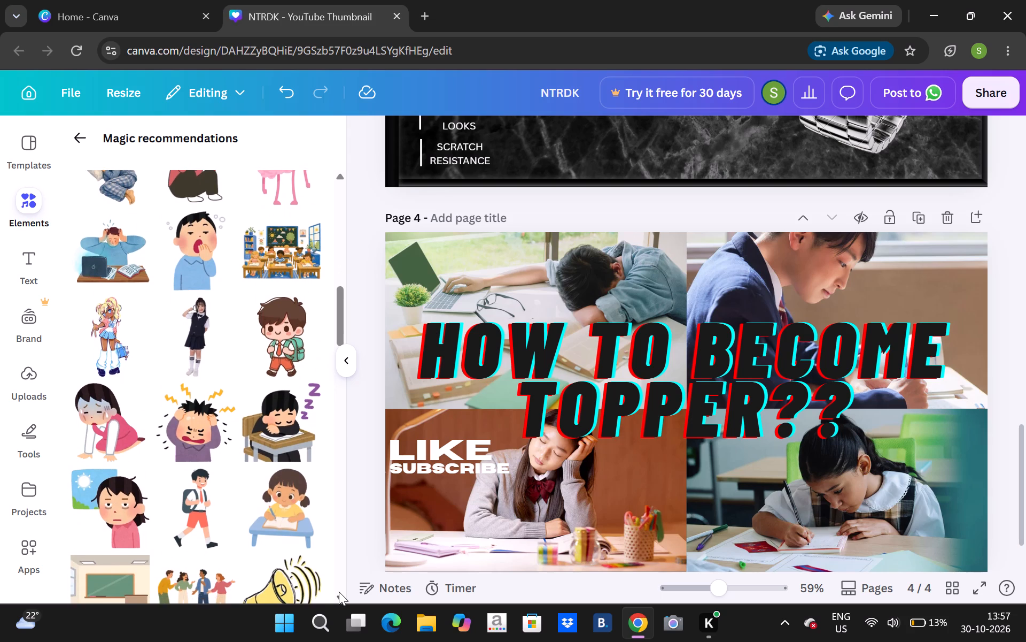
left_click(339, 592)
triple_click(339, 592)
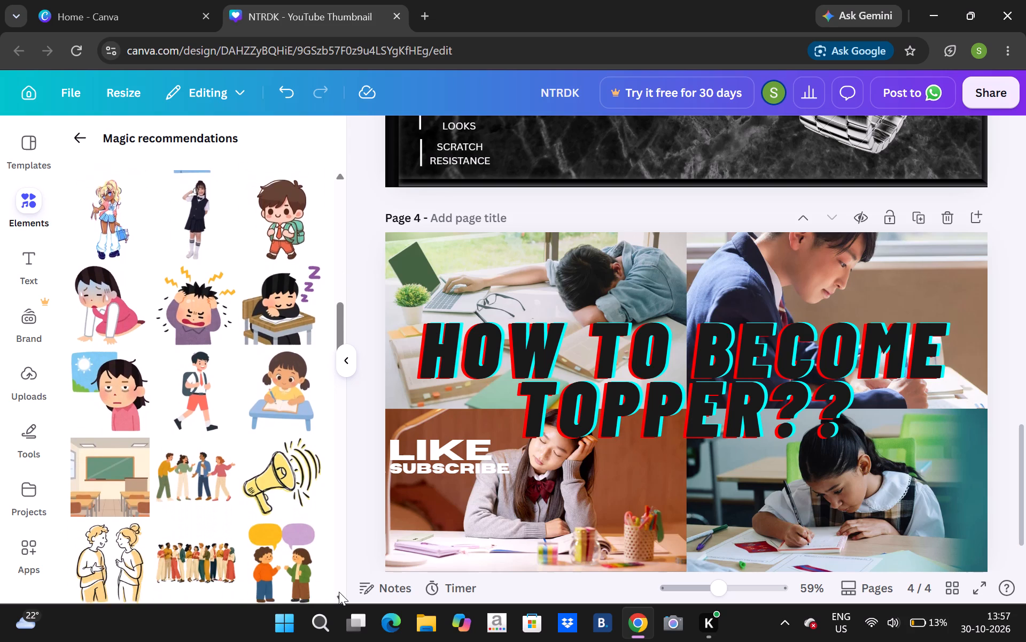
double_click(339, 592)
triple_click(339, 592)
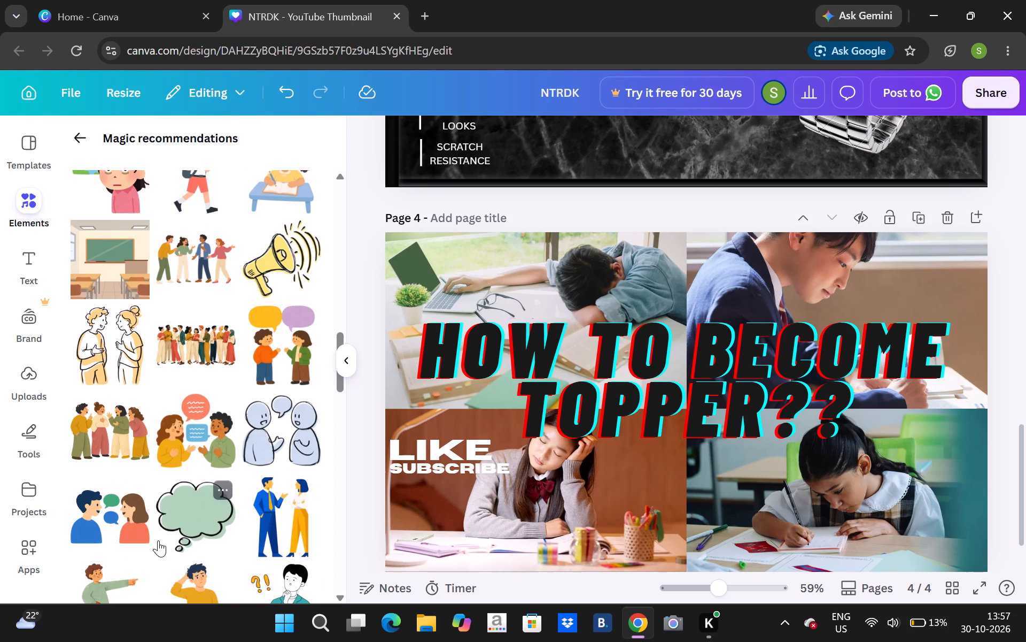
left_click(183, 541)
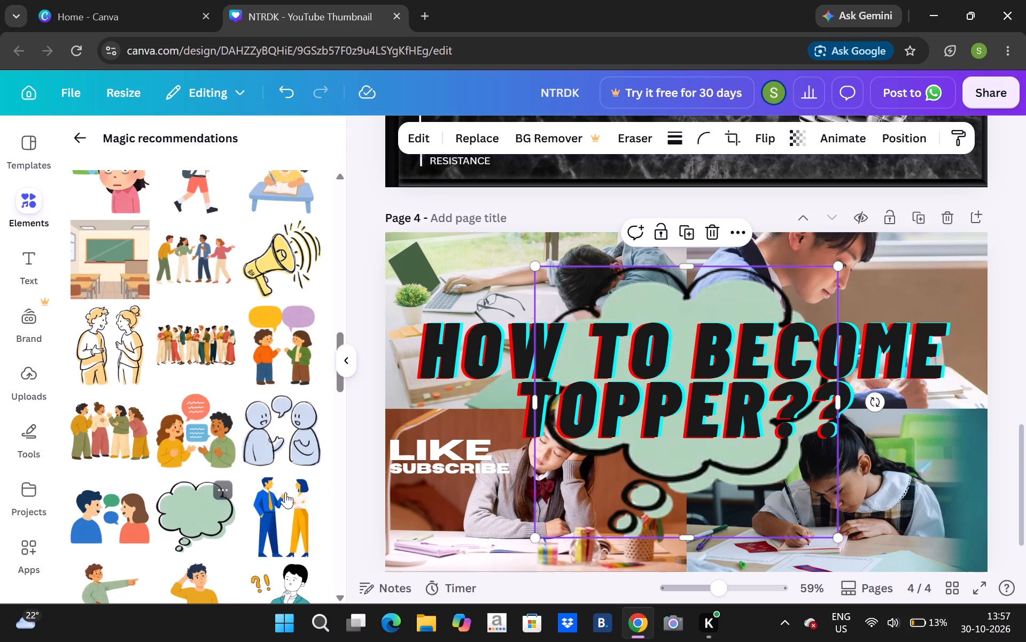
Shrink the green thought bubble and place it beside the sleeping student's head, overlapping the top edge of the upper-left photo.
left_click_drag(688, 282, 623, 248)
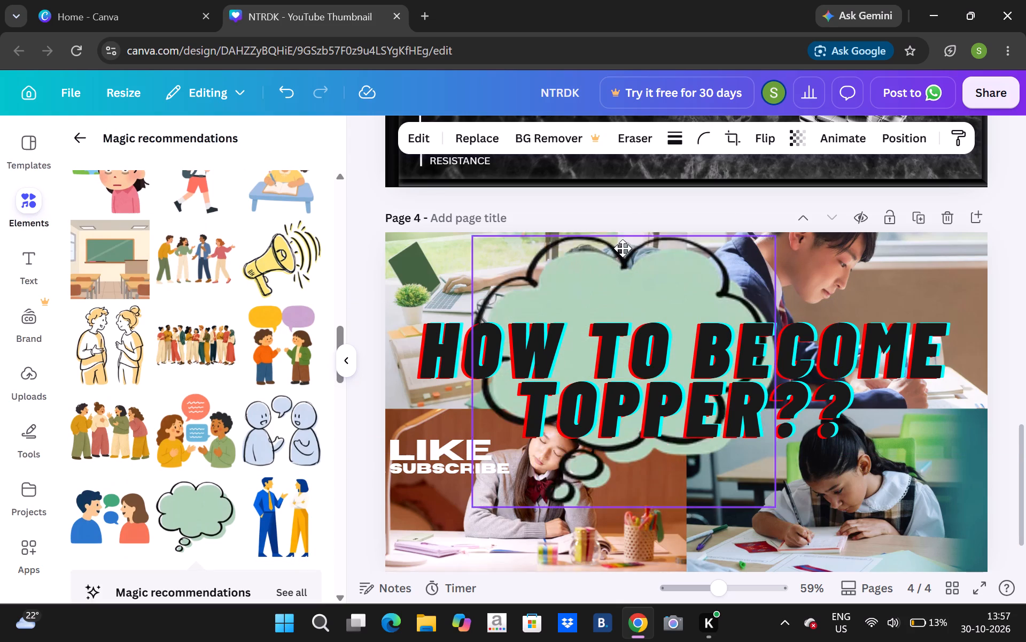
left_click_drag(623, 248, 606, 227)
left_click_drag(456, 215, 599, 276)
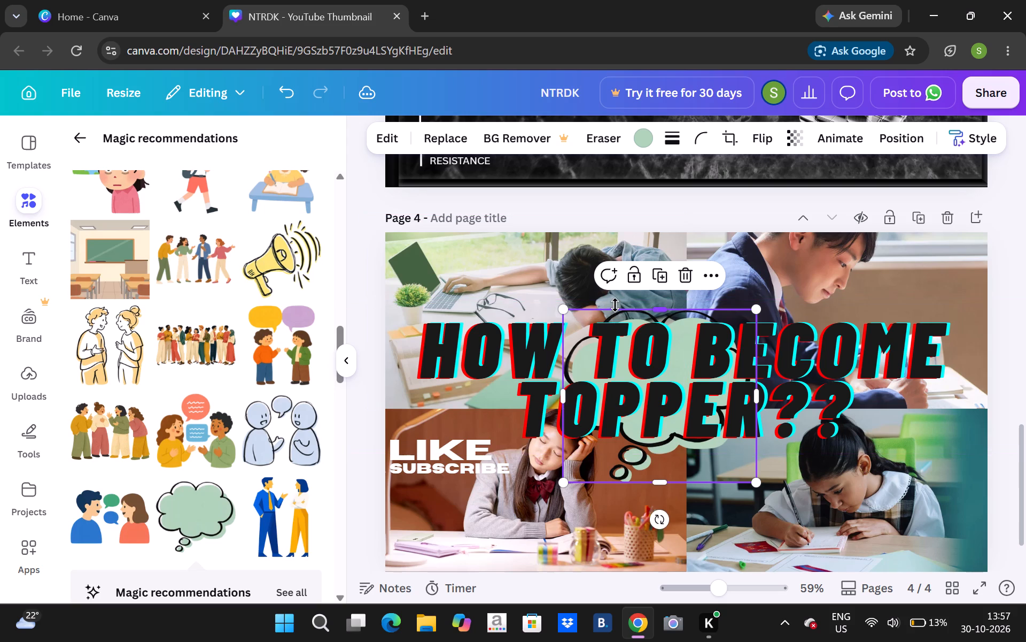
left_click_drag(615, 305, 595, 297)
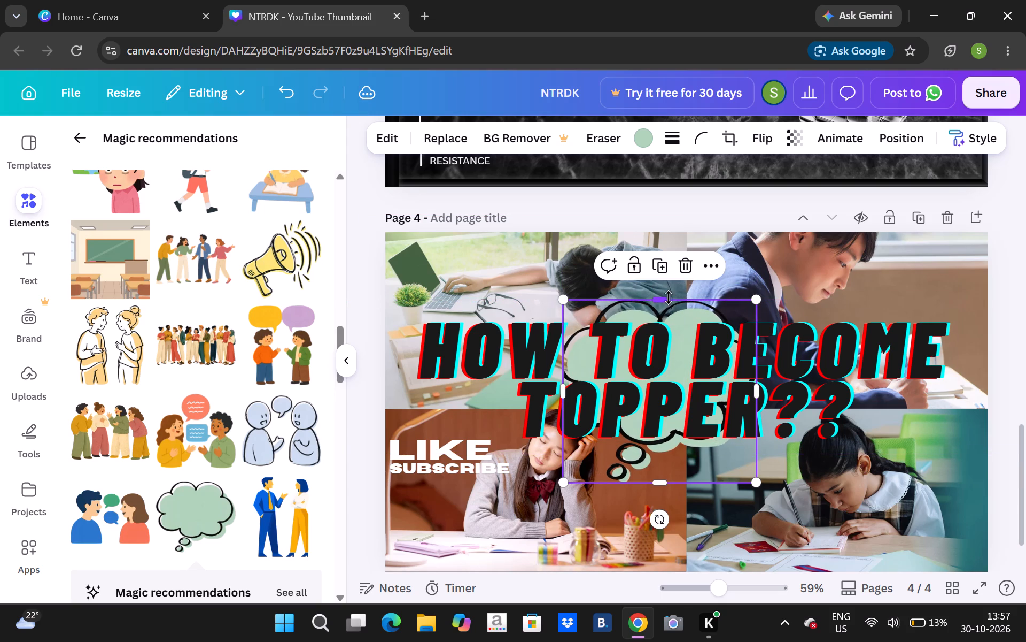
left_click_drag(730, 297, 717, 293)
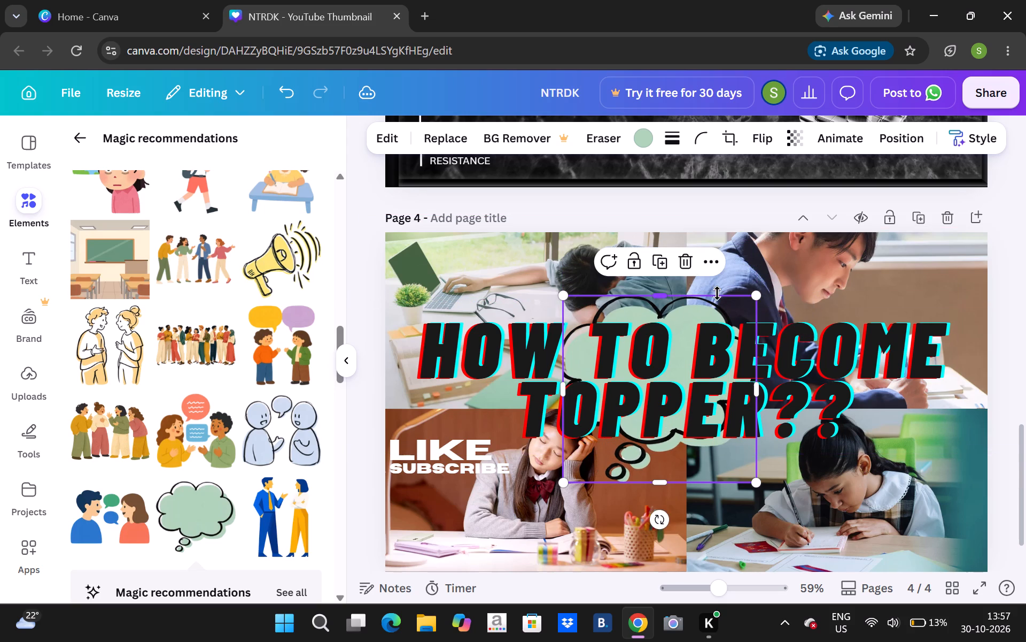
left_click_drag(719, 474, 654, 381)
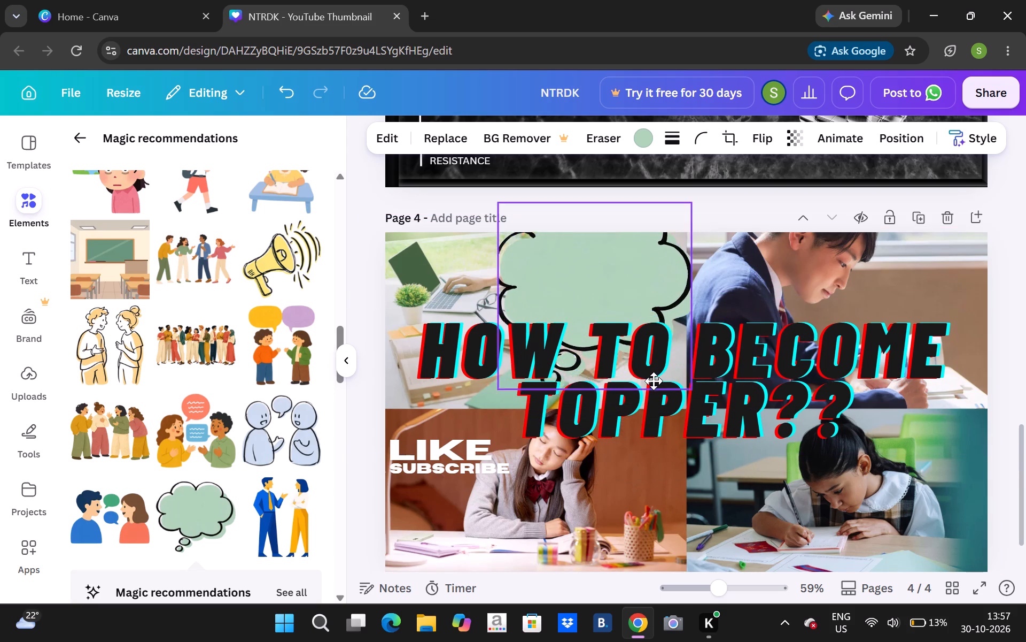
left_click_drag(654, 381, 640, 351)
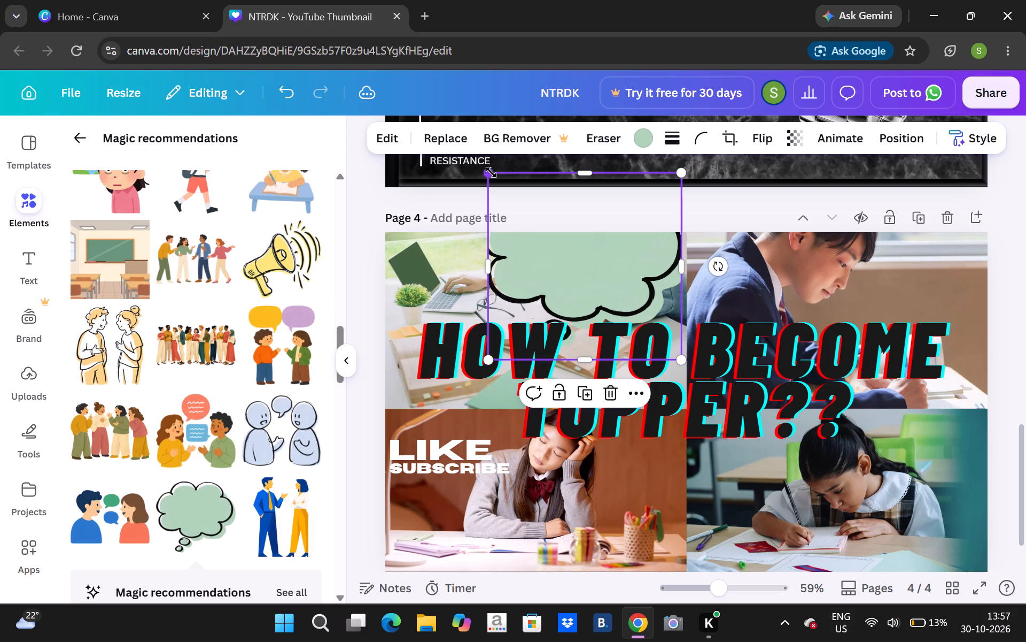
left_click_drag(491, 172, 597, 286)
left_click_drag(624, 292, 521, 220)
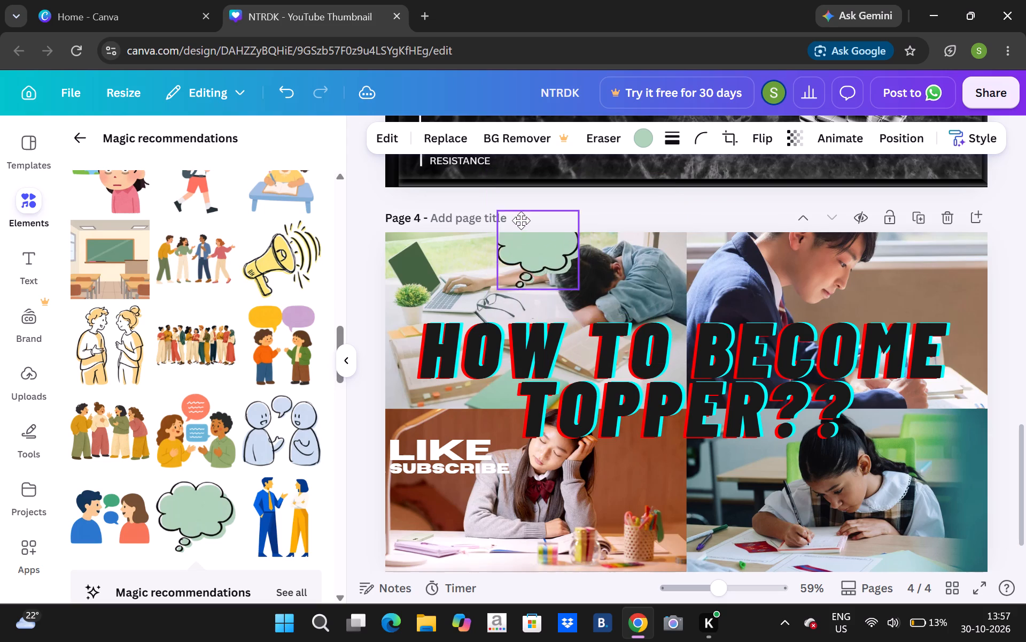
left_click_drag(521, 220, 538, 217)
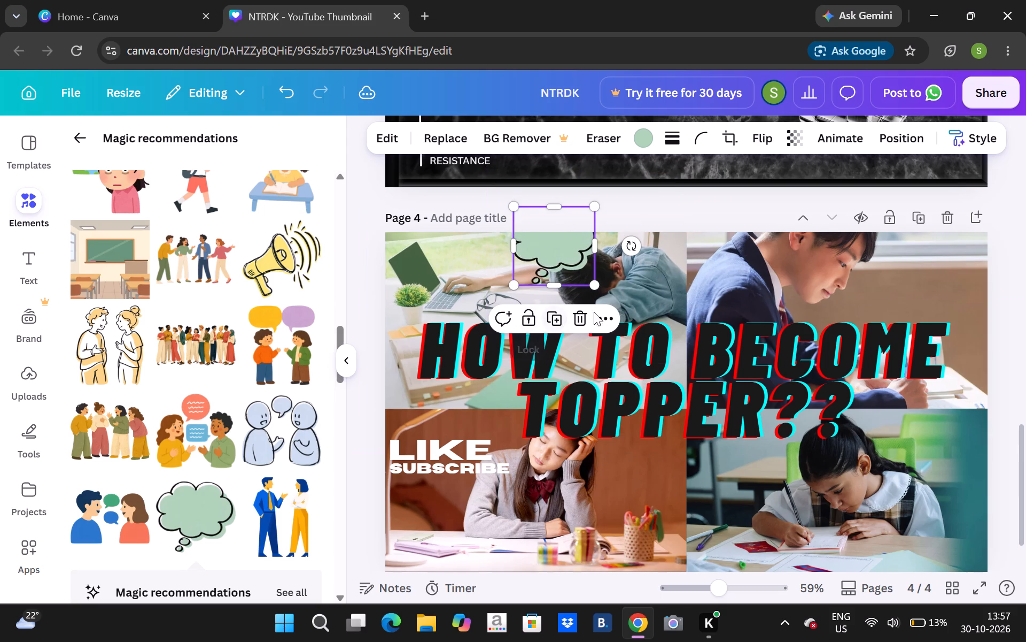
Rotate the thought bubble counterclockwise so its tail points toward the sleeping student, and shift it slightly left.
left_click_drag(632, 249, 628, 192)
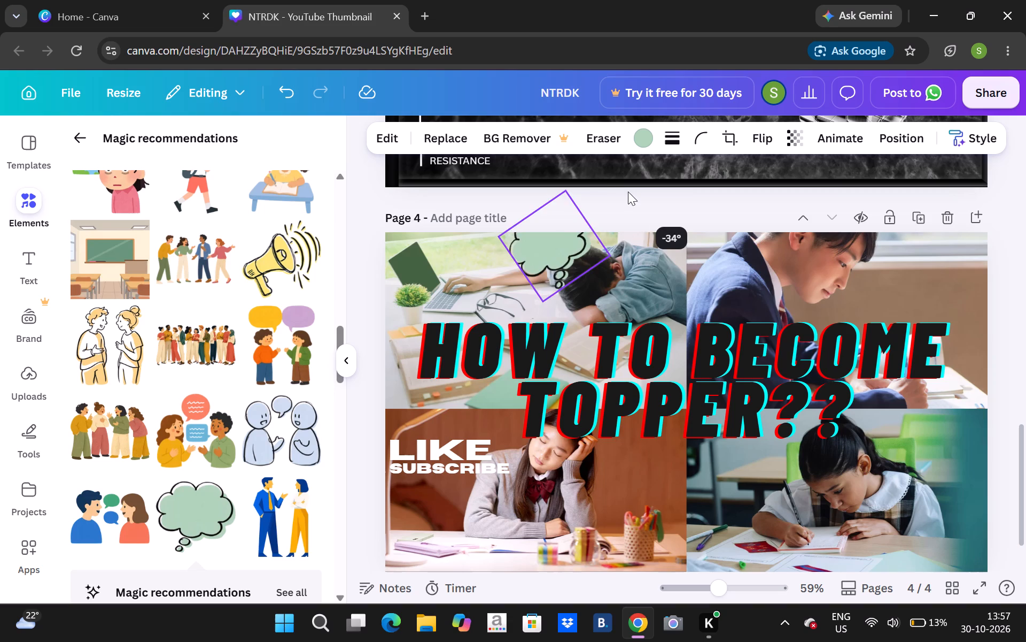
left_click_drag(628, 192, 592, 167)
left_click_drag(530, 236, 508, 226)
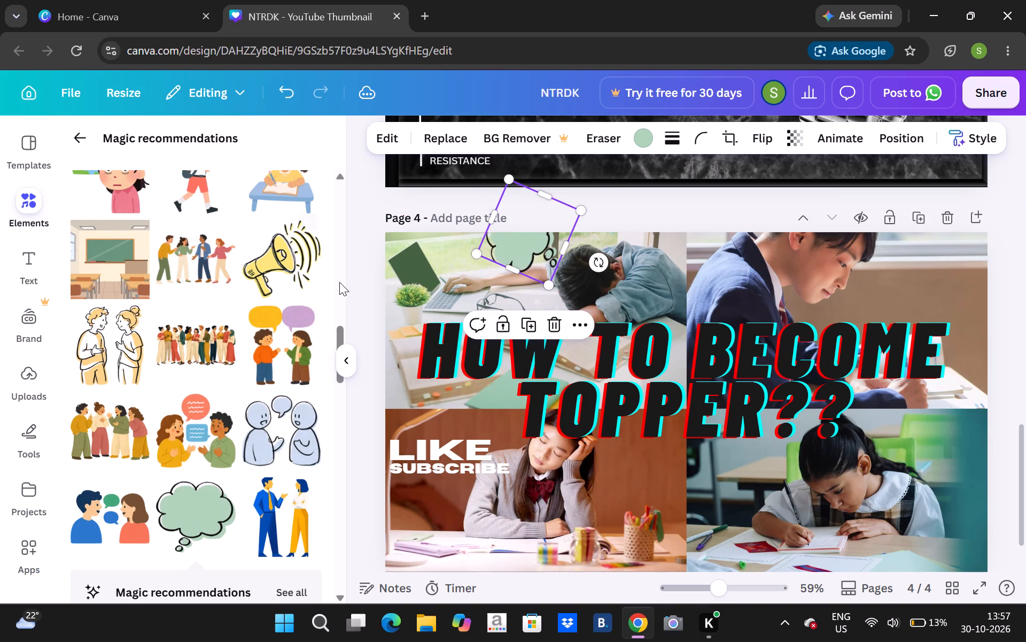
Add the blue "ZZZ" sleep graphic from the start of the recommended graphics to page 4.
left_click(344, 234)
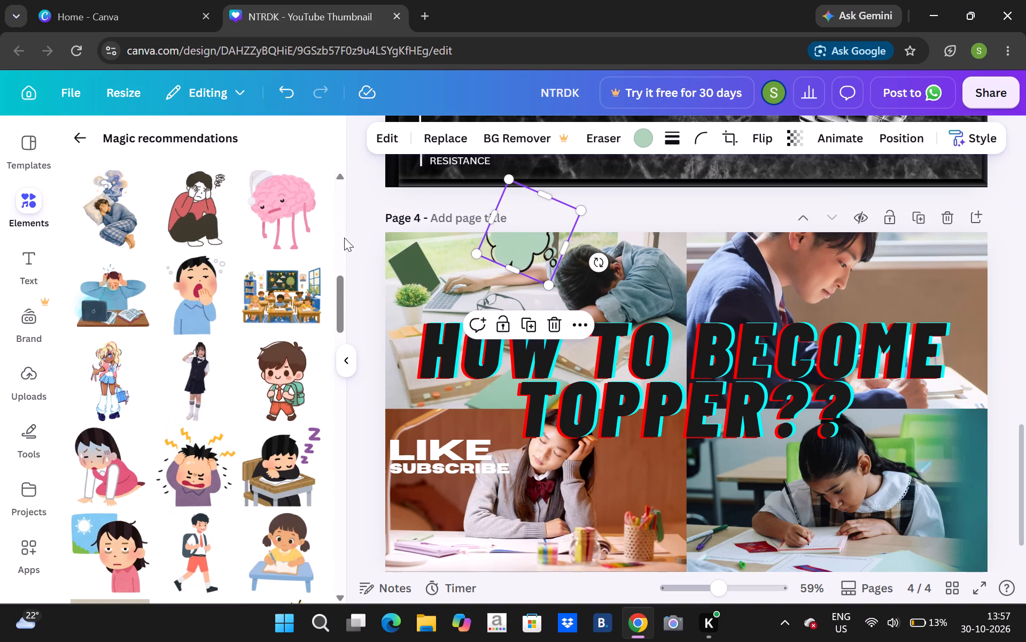
left_click(343, 241)
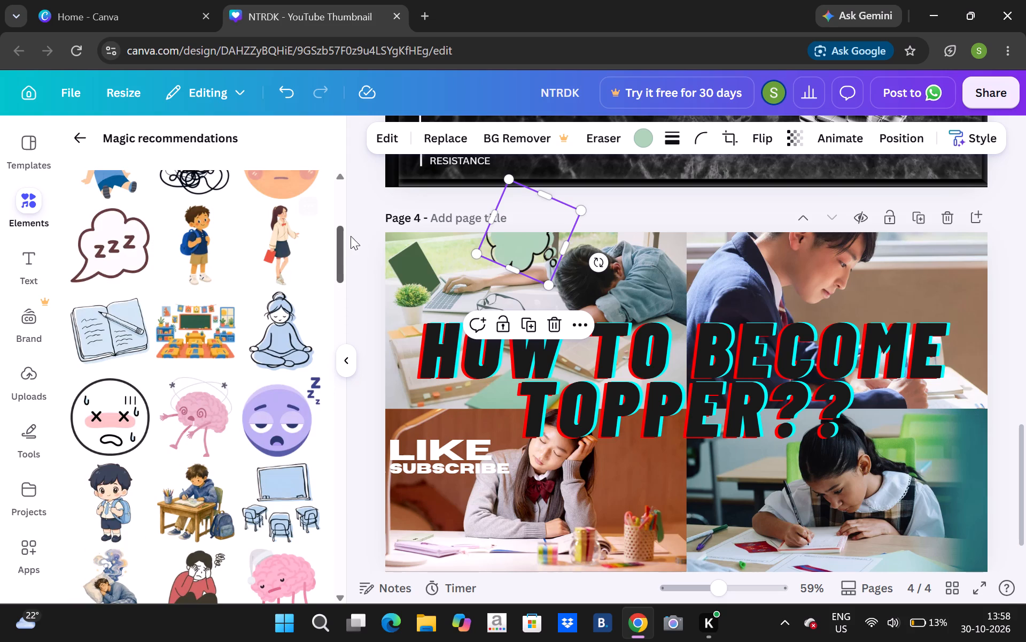
left_click(340, 209)
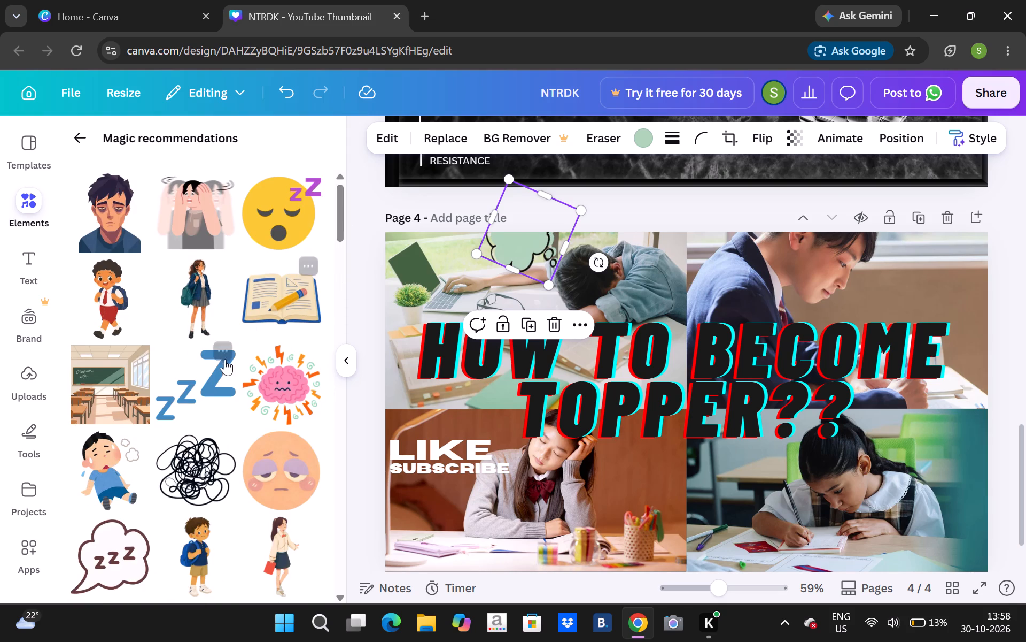
left_click(223, 369)
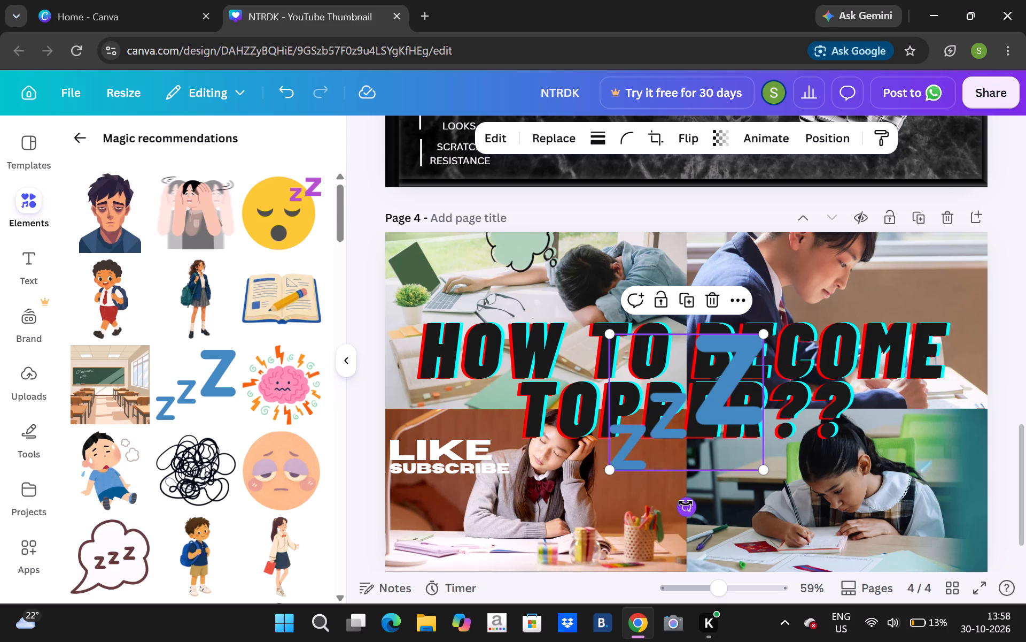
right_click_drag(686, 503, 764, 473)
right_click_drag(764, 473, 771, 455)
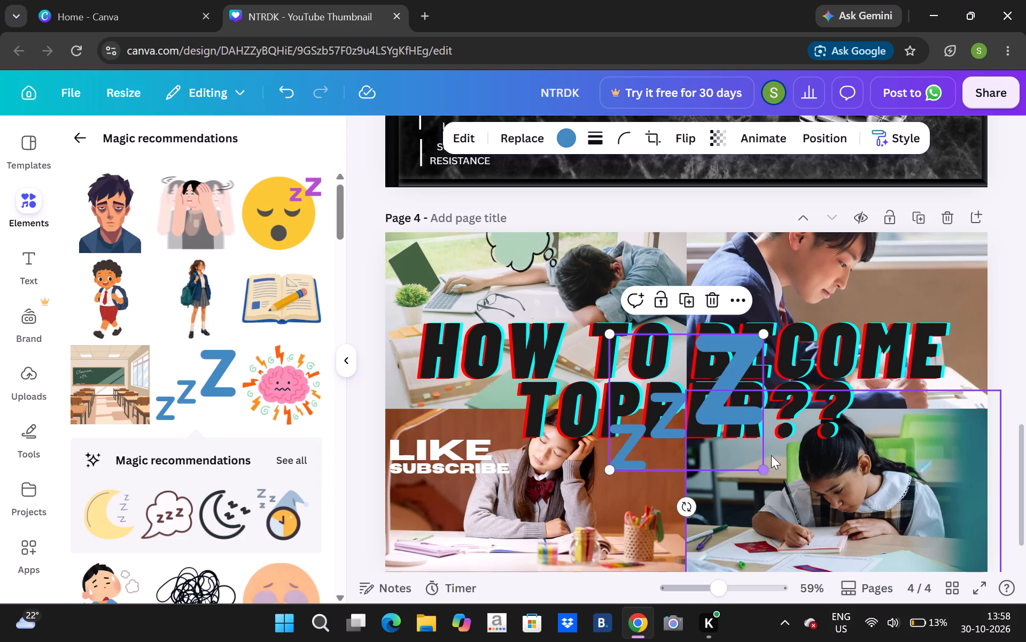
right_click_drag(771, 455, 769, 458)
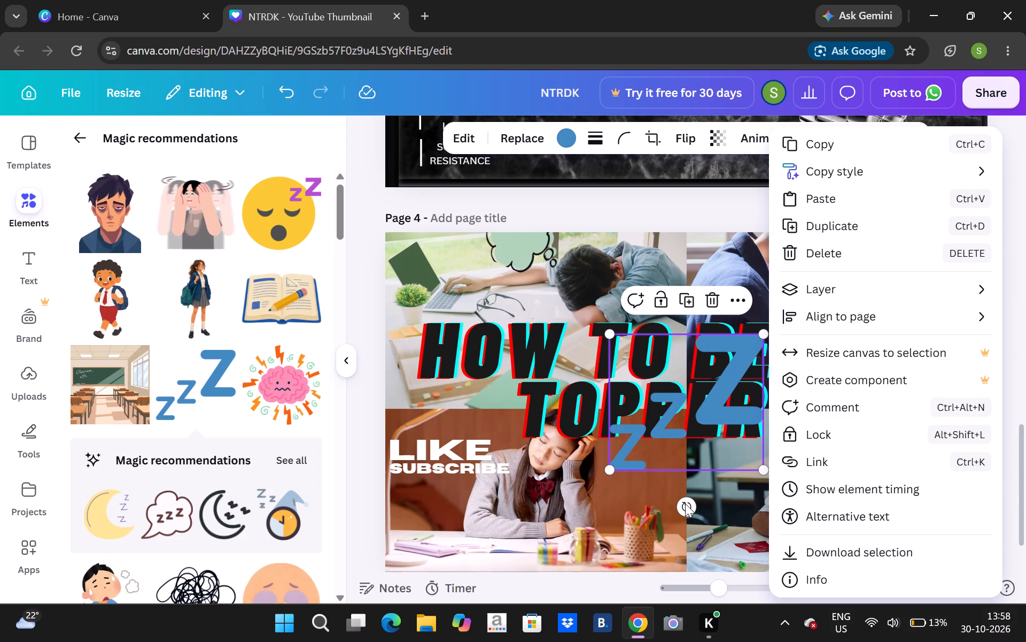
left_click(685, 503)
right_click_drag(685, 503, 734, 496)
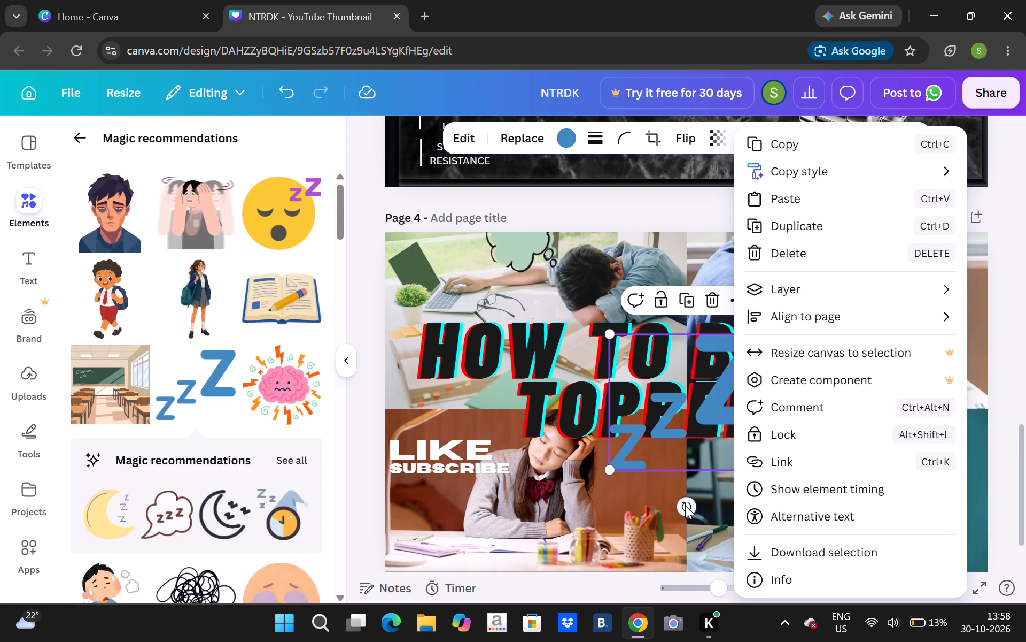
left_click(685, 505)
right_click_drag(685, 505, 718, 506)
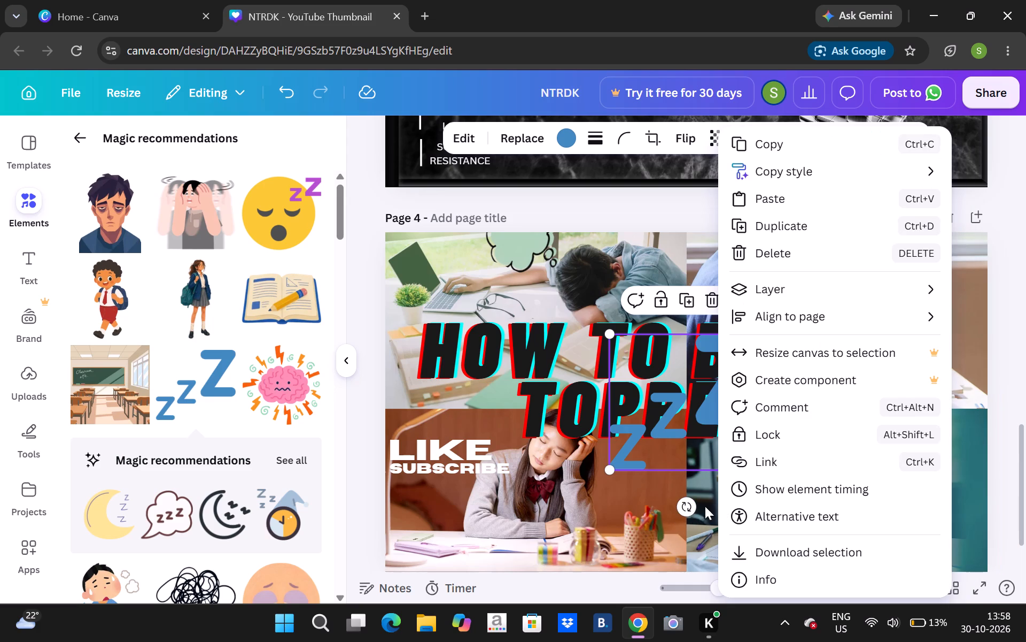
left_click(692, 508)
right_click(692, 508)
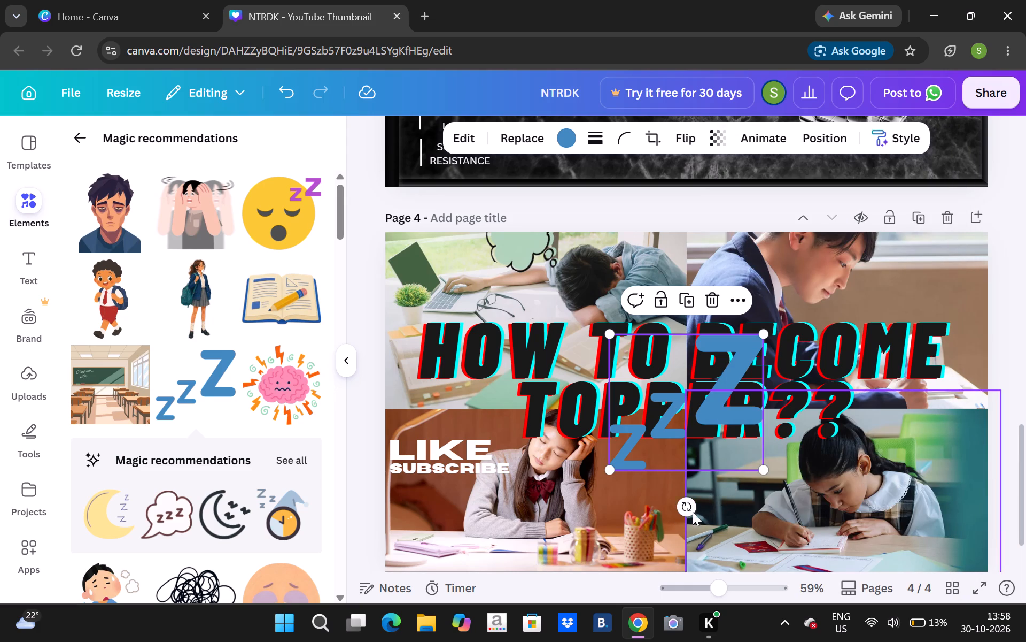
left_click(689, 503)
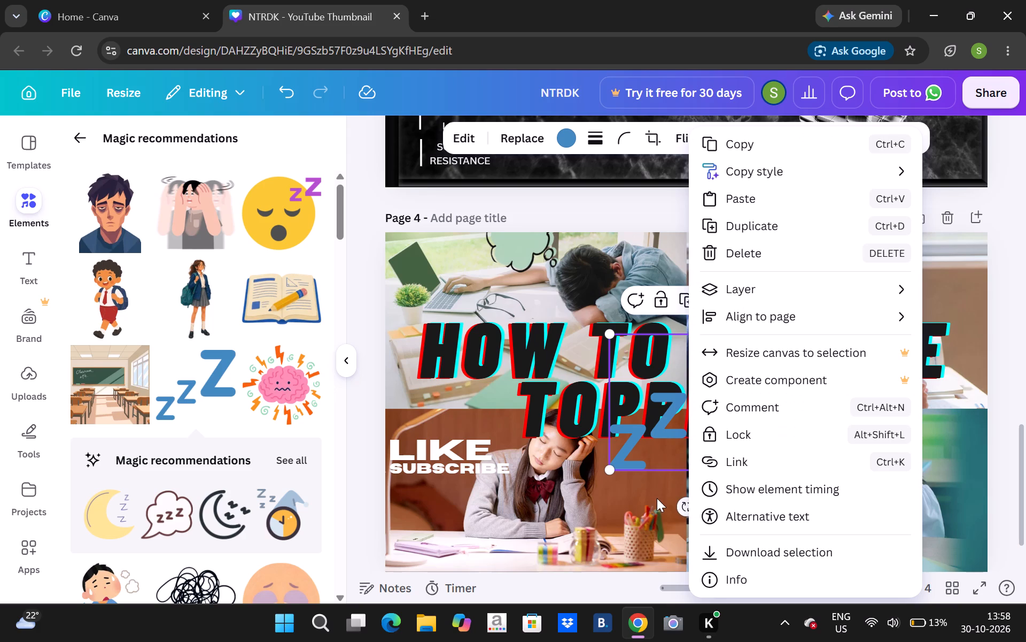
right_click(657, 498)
Shrink the blue "ZZZ" graphic to about half size, over the sleeping student's photo, and rotate it nearly a quarter turn counterclockwise.
left_click(607, 467)
left_click_drag(607, 467, 679, 401)
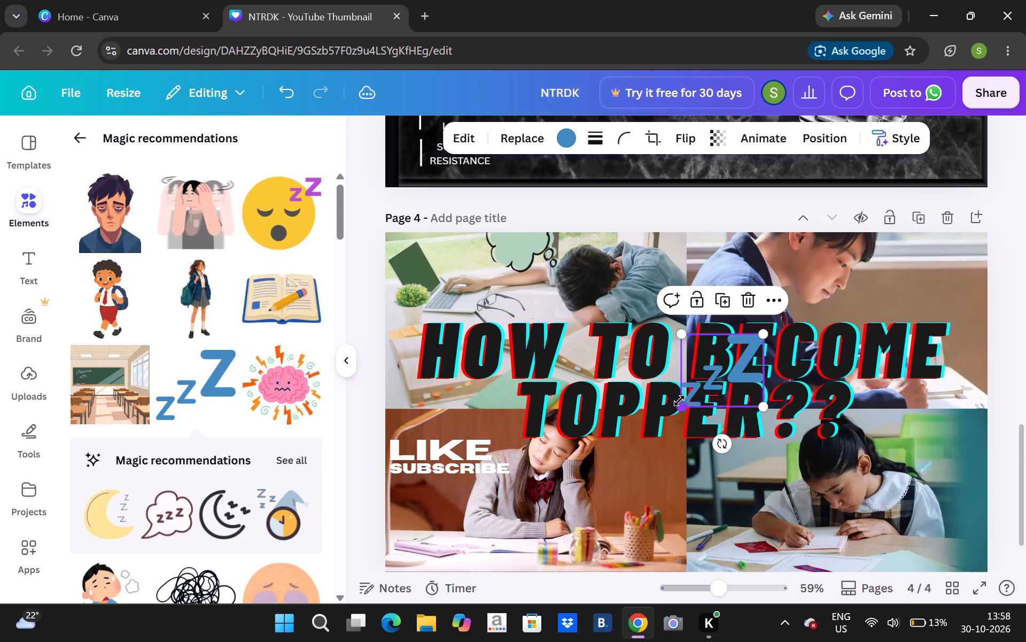
left_click_drag(701, 367, 534, 256)
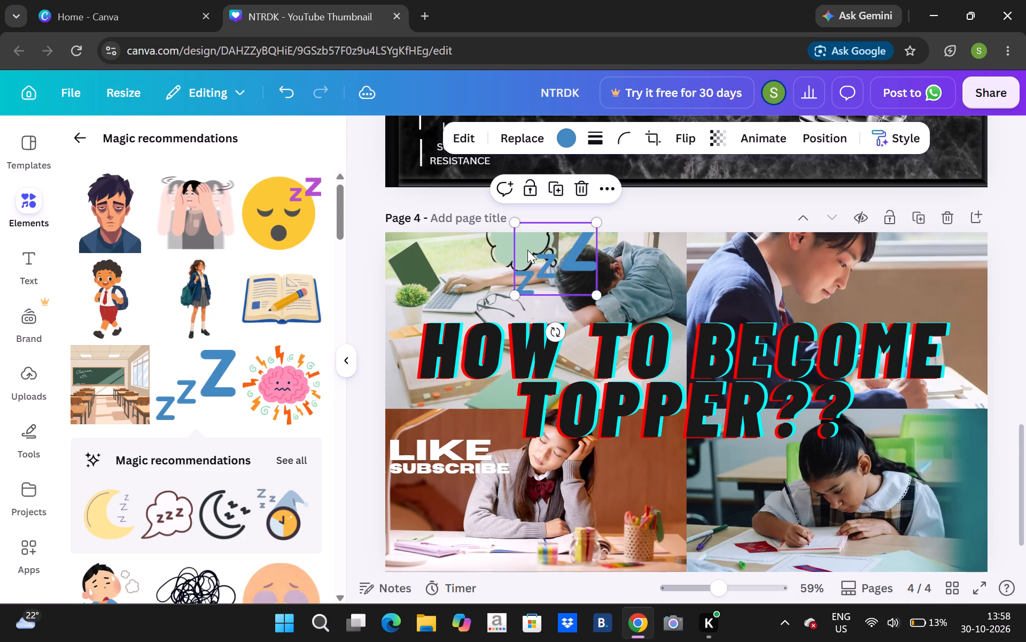
left_click_drag(557, 332, 571, 331)
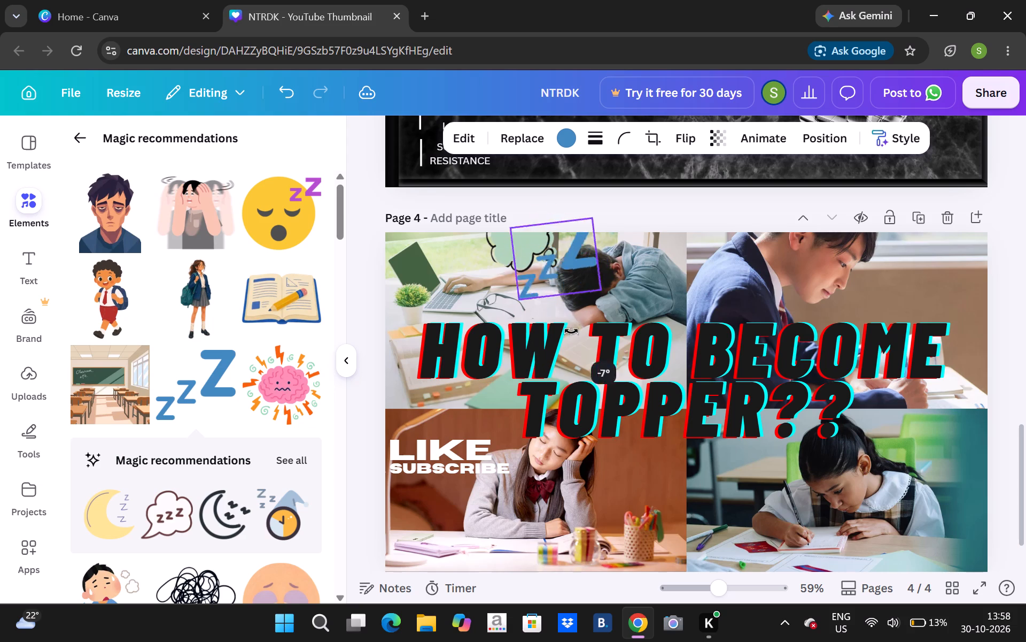
left_click_drag(571, 331, 641, 283)
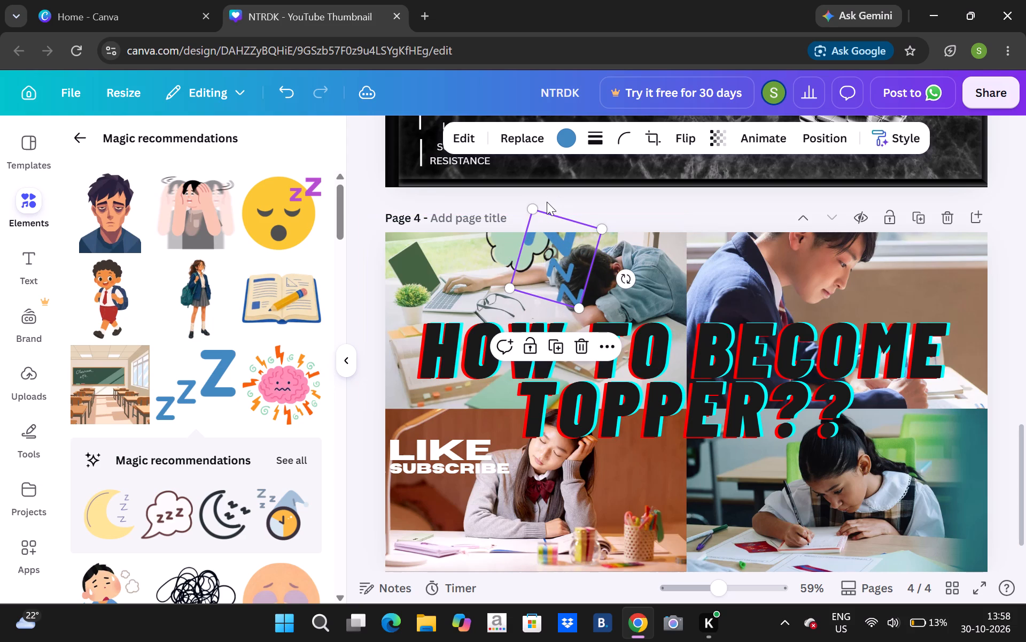
Shrink the rotated "ZZZ" graphic further and fit it inside the green thought bubble on the upper-left photo.
left_click_drag(537, 207, 573, 254)
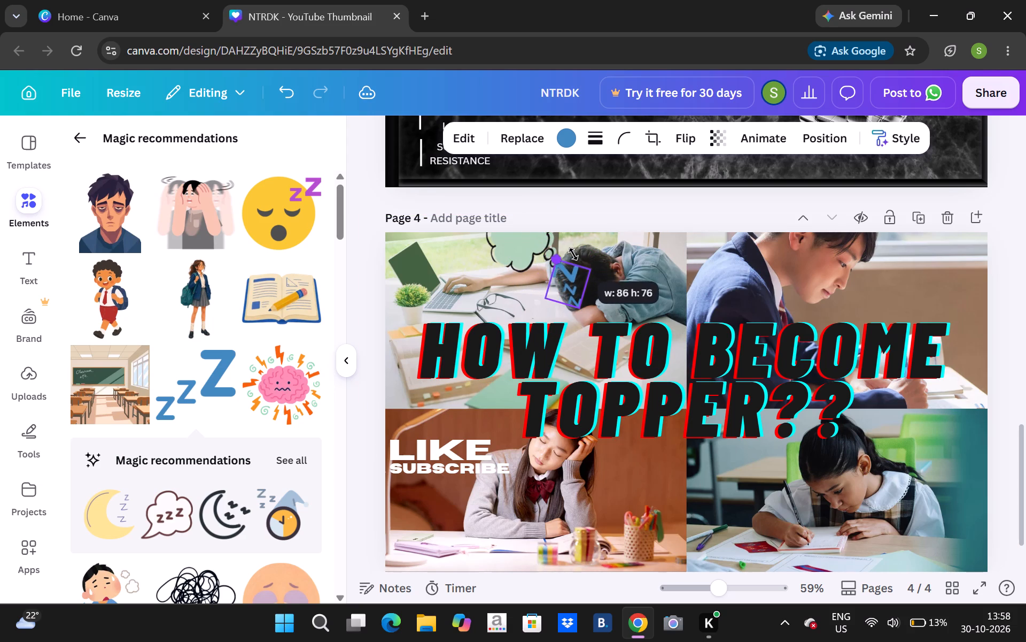
left_click_drag(573, 254, 577, 261)
left_click_drag(569, 279, 520, 238)
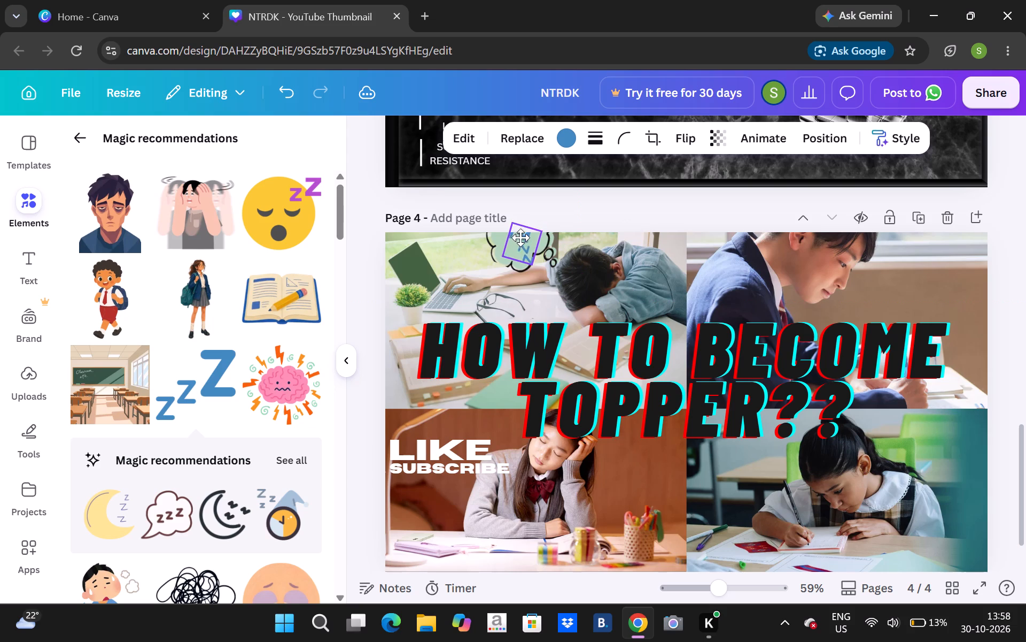
left_click_drag(520, 238, 518, 238)
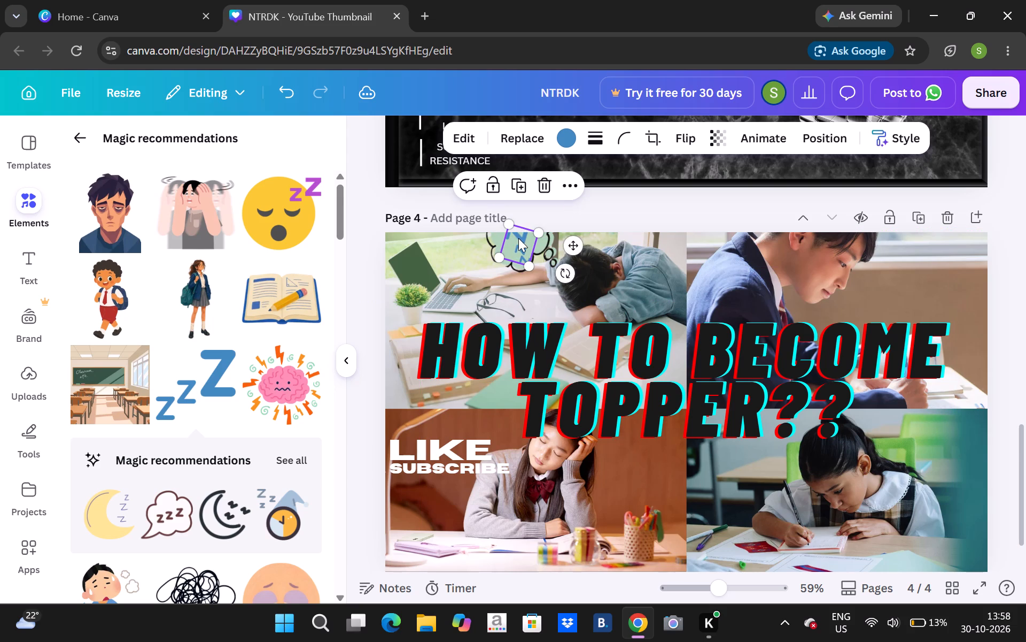
left_click(545, 307)
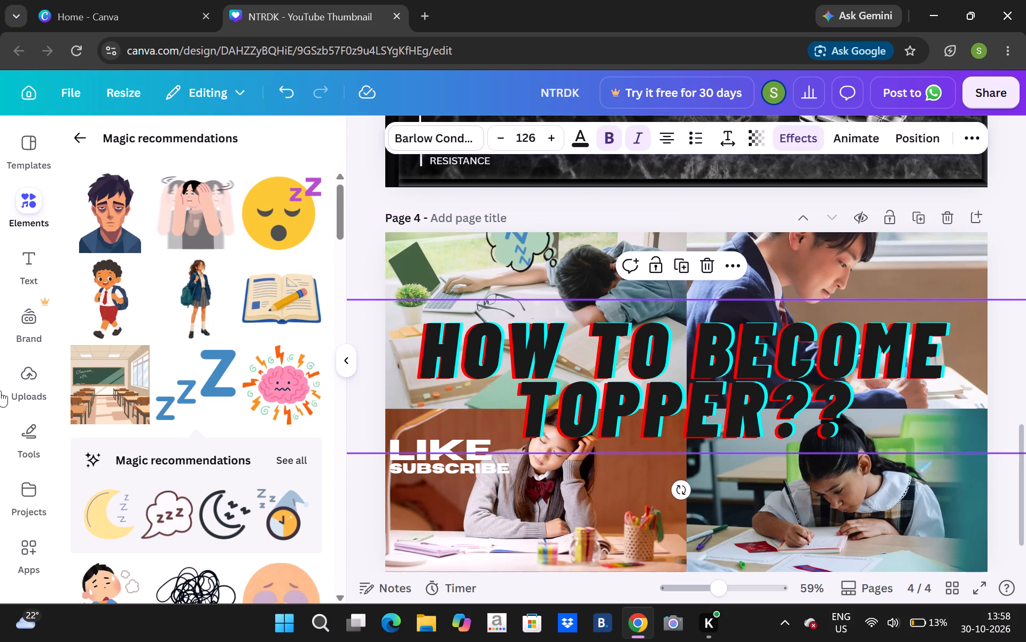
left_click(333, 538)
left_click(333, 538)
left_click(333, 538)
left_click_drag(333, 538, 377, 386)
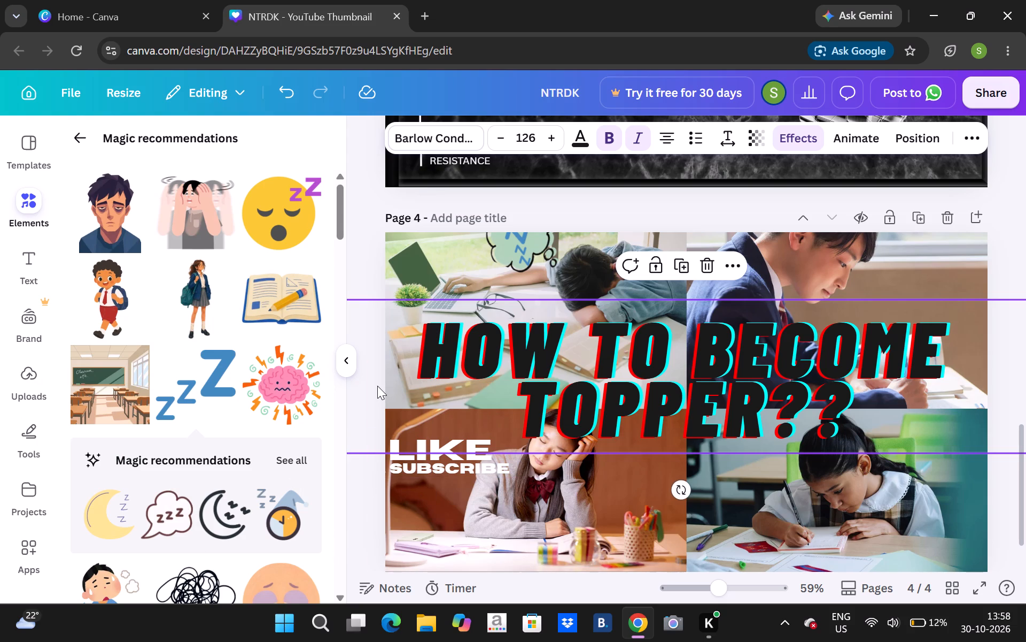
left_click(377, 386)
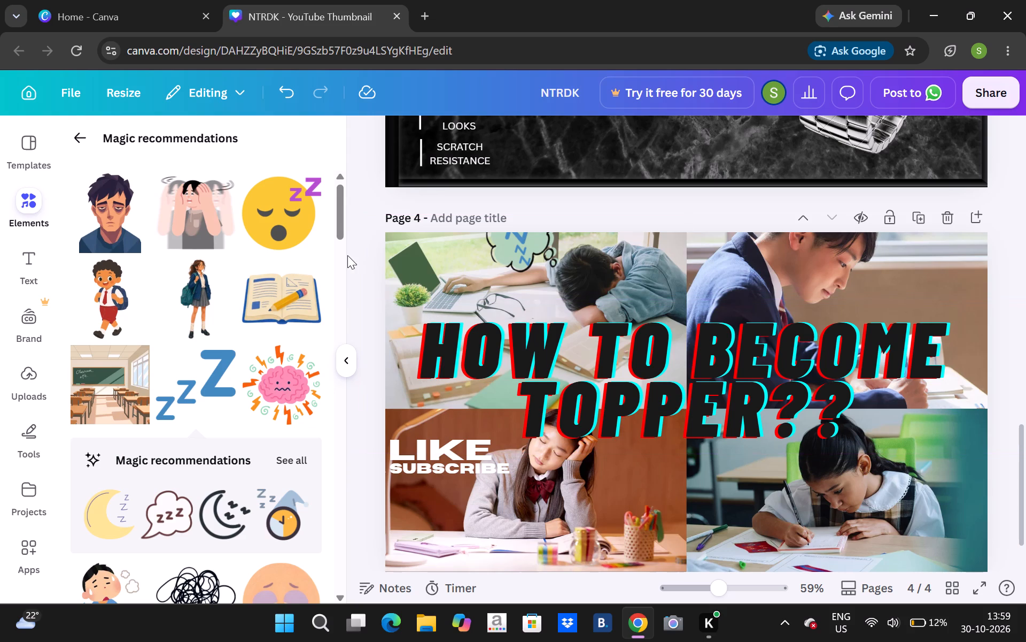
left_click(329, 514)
Add the saved signature to page 4 and place it in the lower-right corner of the page.
left_click(32, 455)
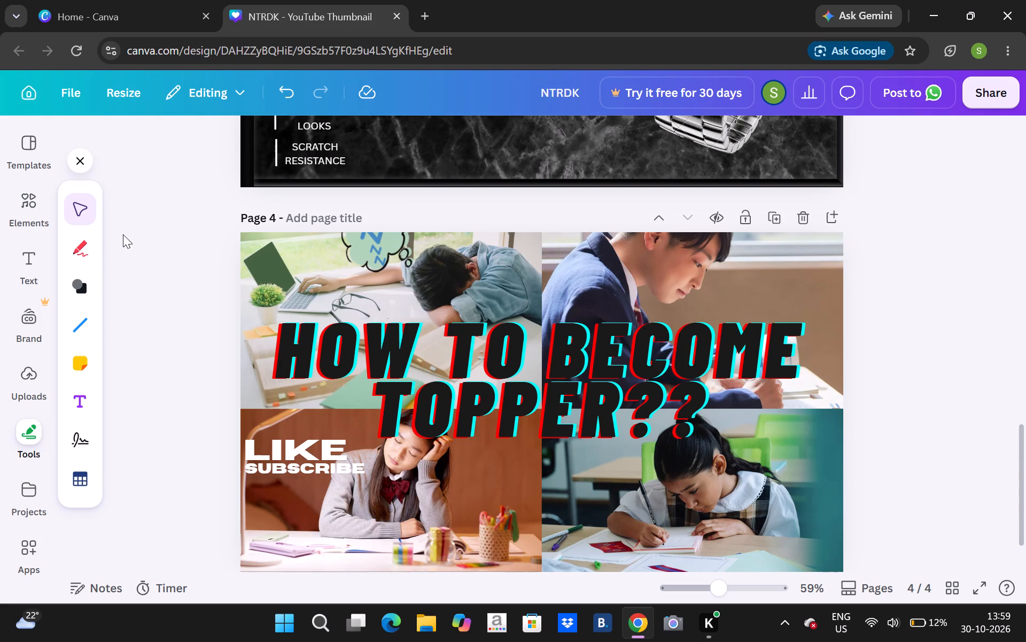
left_click(89, 242)
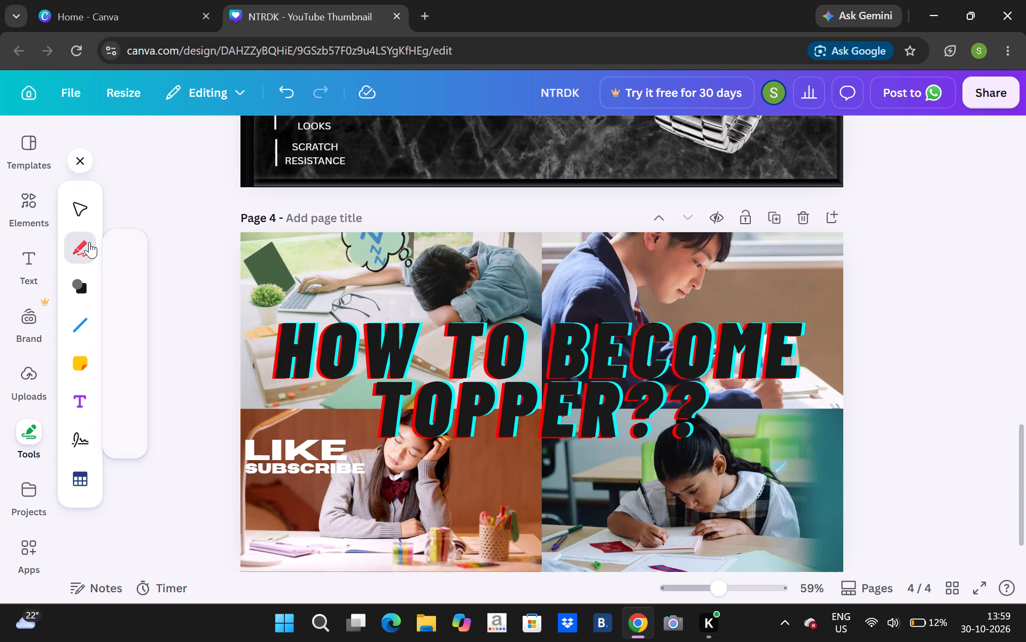
left_click(76, 440)
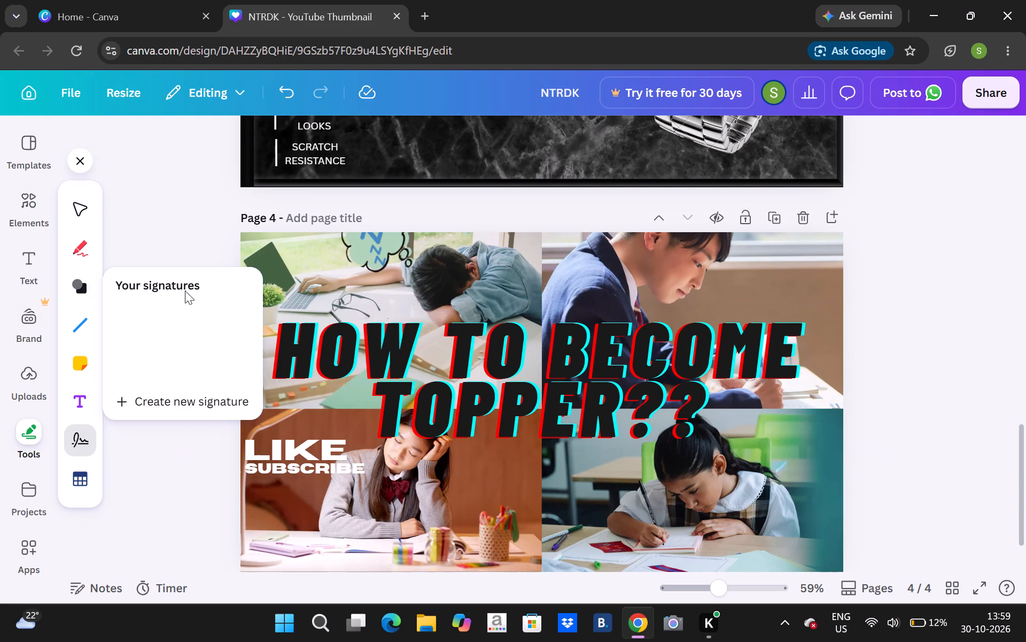
left_click(184, 355)
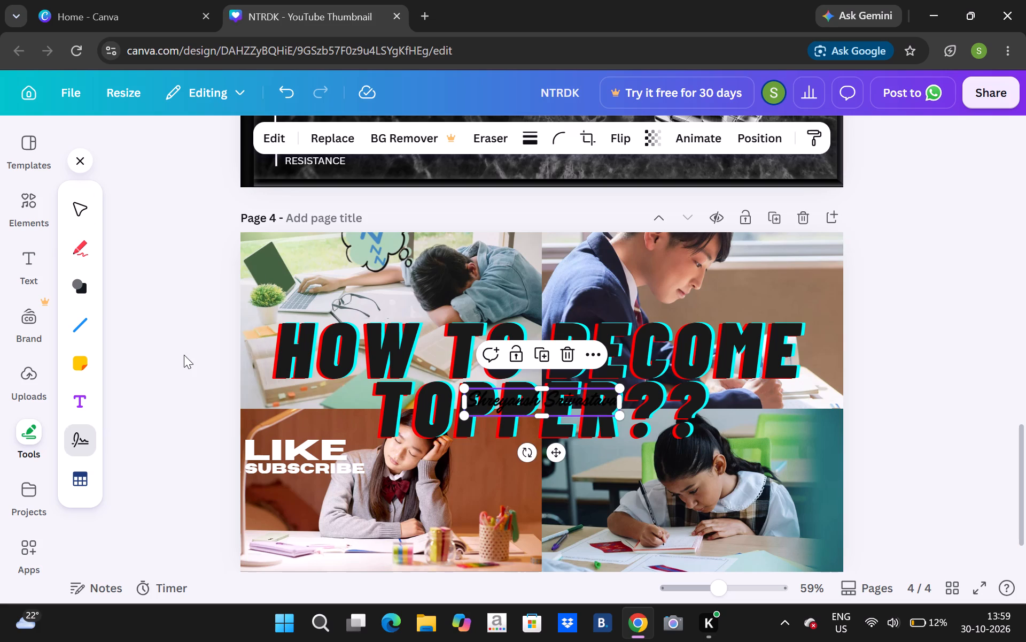
left_click_drag(566, 404, 795, 573)
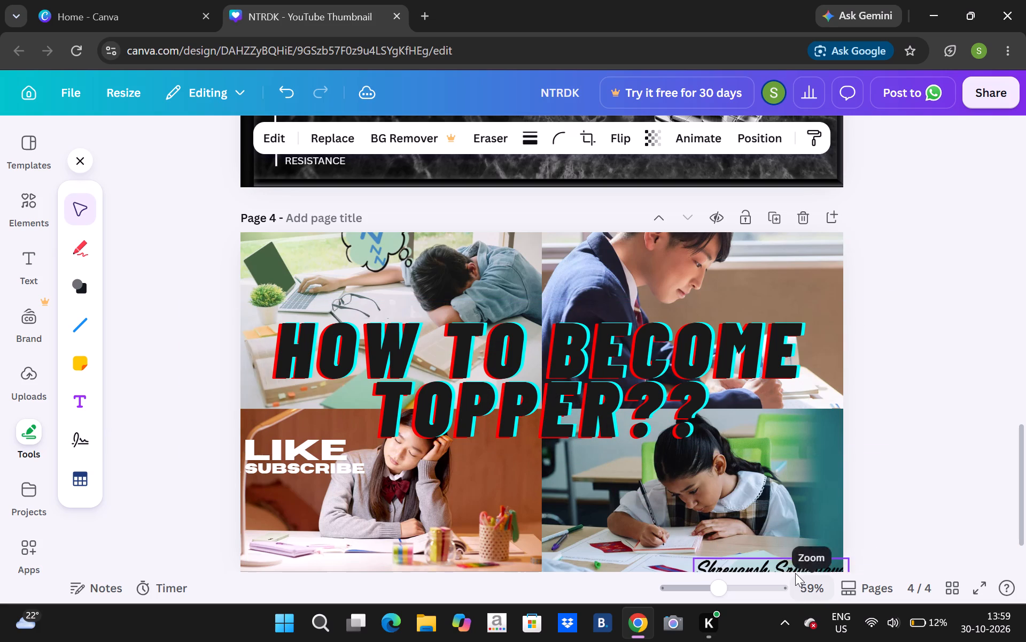
left_click_drag(795, 573, 790, 569)
left_click(904, 536)
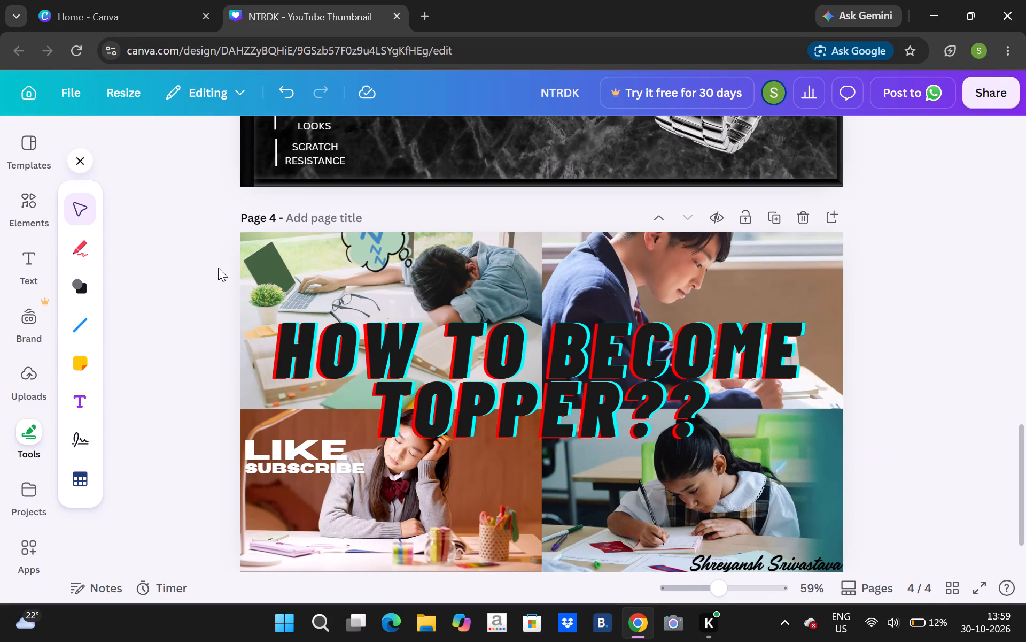
Add the black tangled-scribble graphic from the recommended graphics to page 4 and move it onto the lower-left photo.
left_click(30, 196)
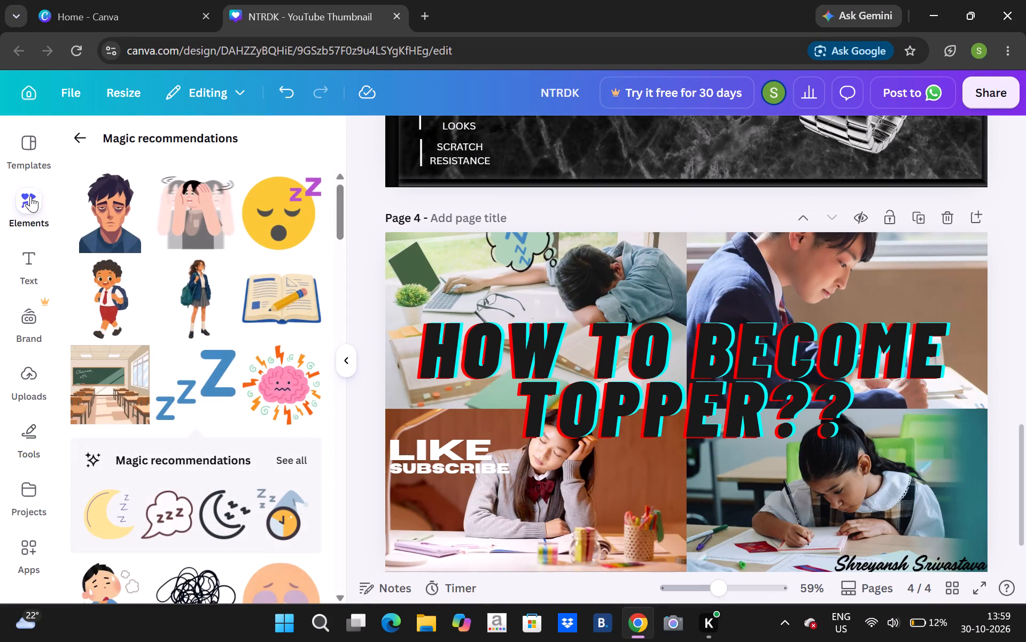
left_click(327, 477)
left_click(339, 590)
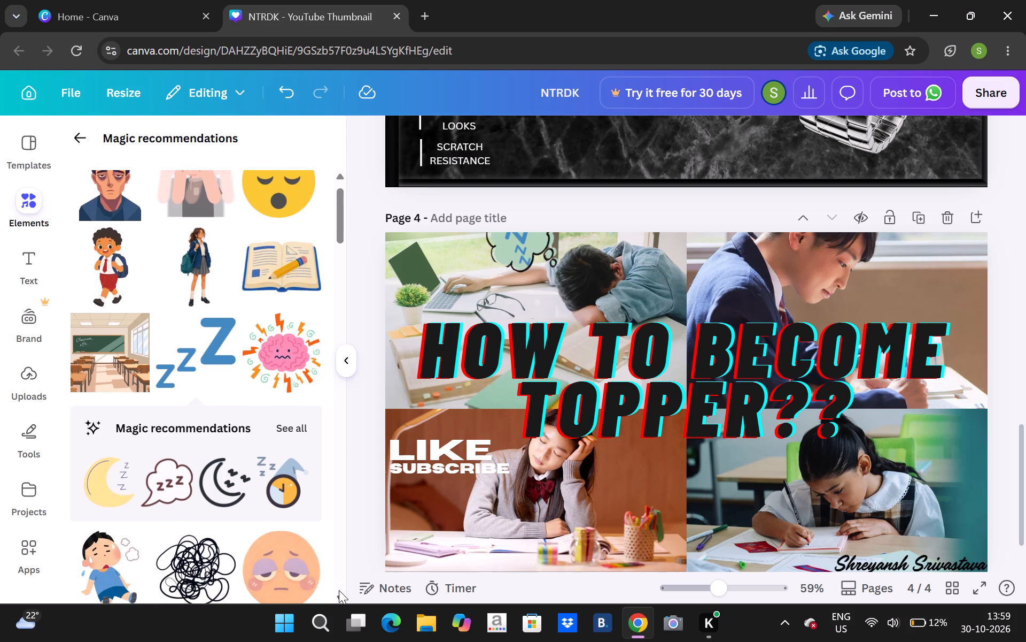
double_click(339, 590)
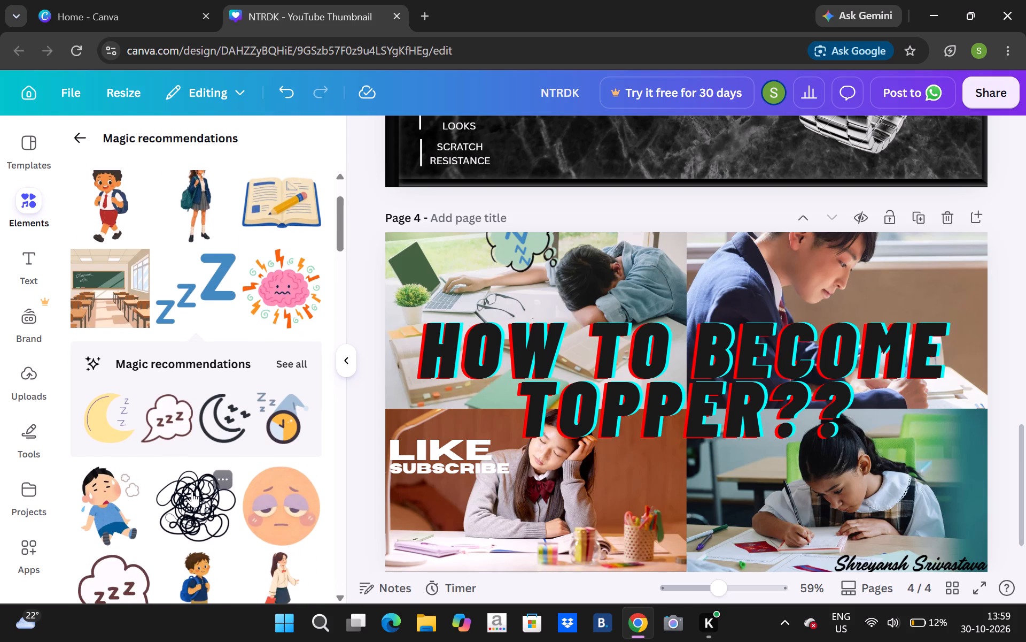
left_click(192, 491)
left_click_drag(711, 397, 656, 448)
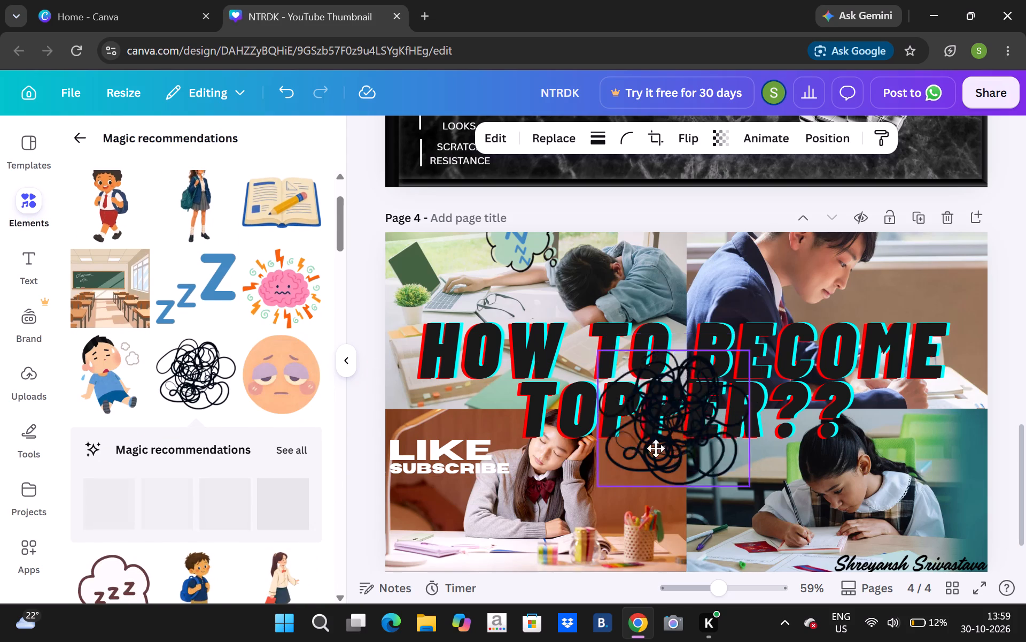
left_click_drag(656, 448, 600, 499)
left_click(600, 499)
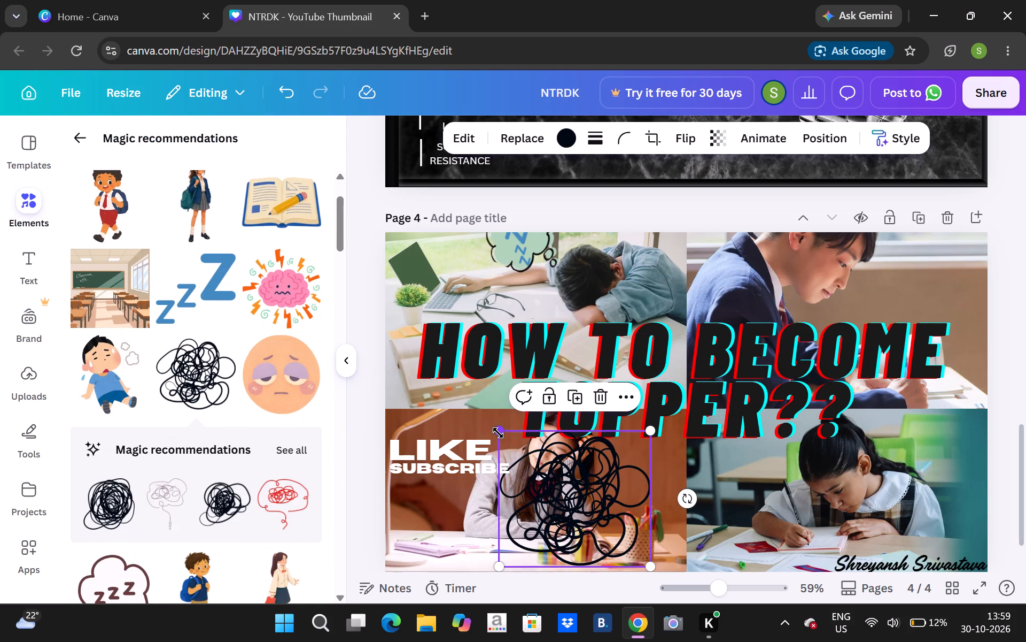
Shrink the black scribble to a small doodle on the desk near the bottom edge of the lower-left photo.
left_click(498, 433)
left_click_drag(645, 430, 534, 549)
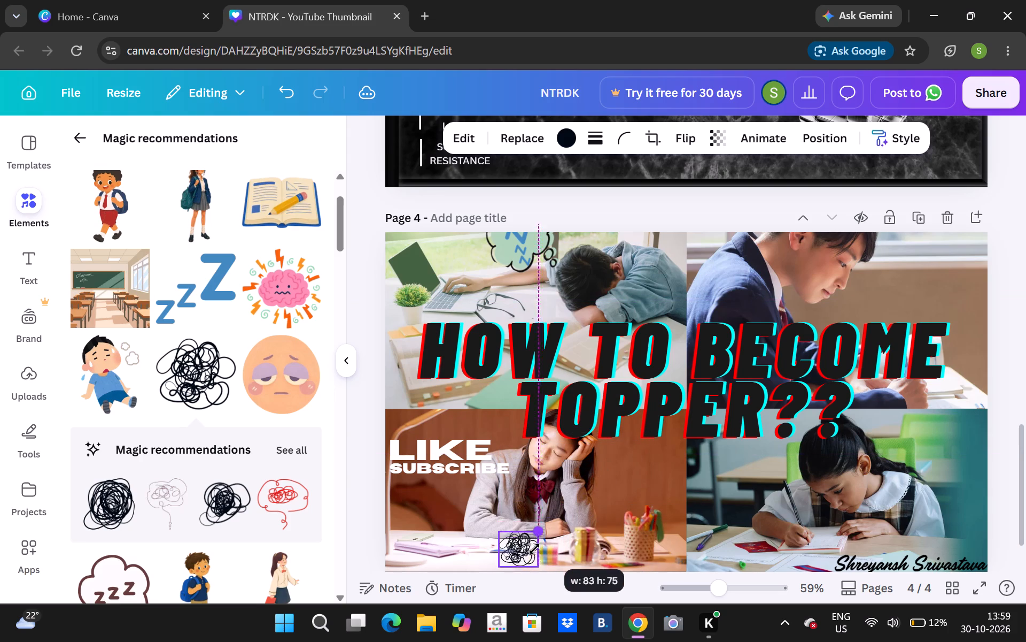
left_click_drag(534, 549, 533, 552)
left_click(602, 512)
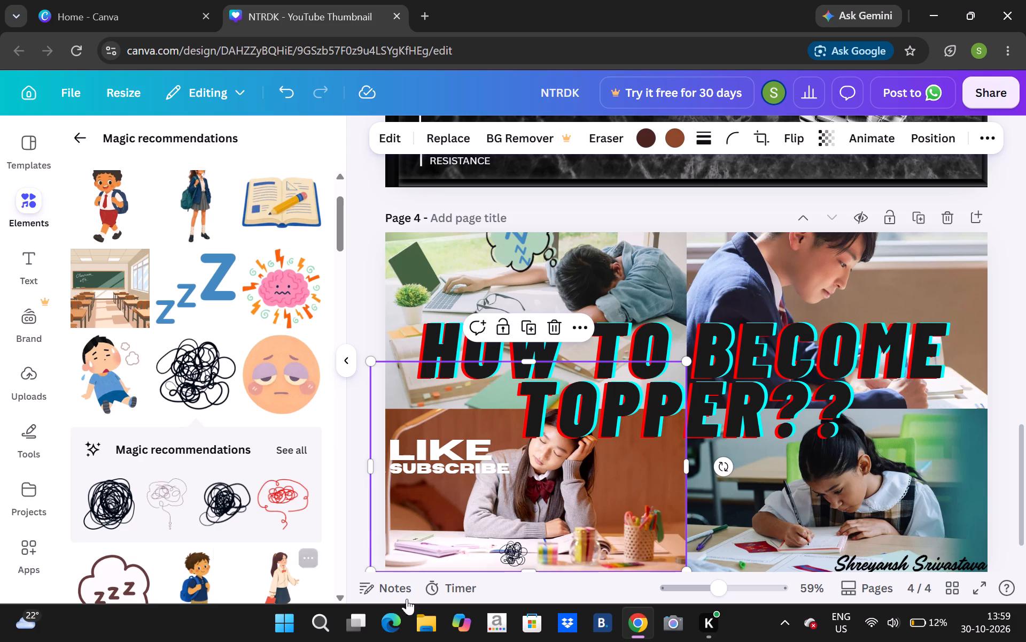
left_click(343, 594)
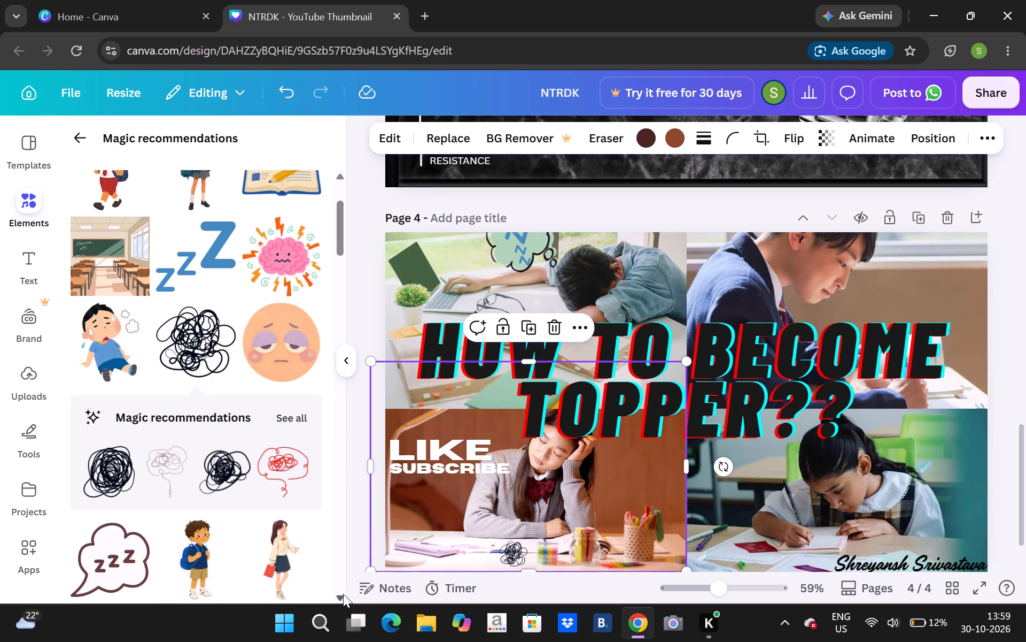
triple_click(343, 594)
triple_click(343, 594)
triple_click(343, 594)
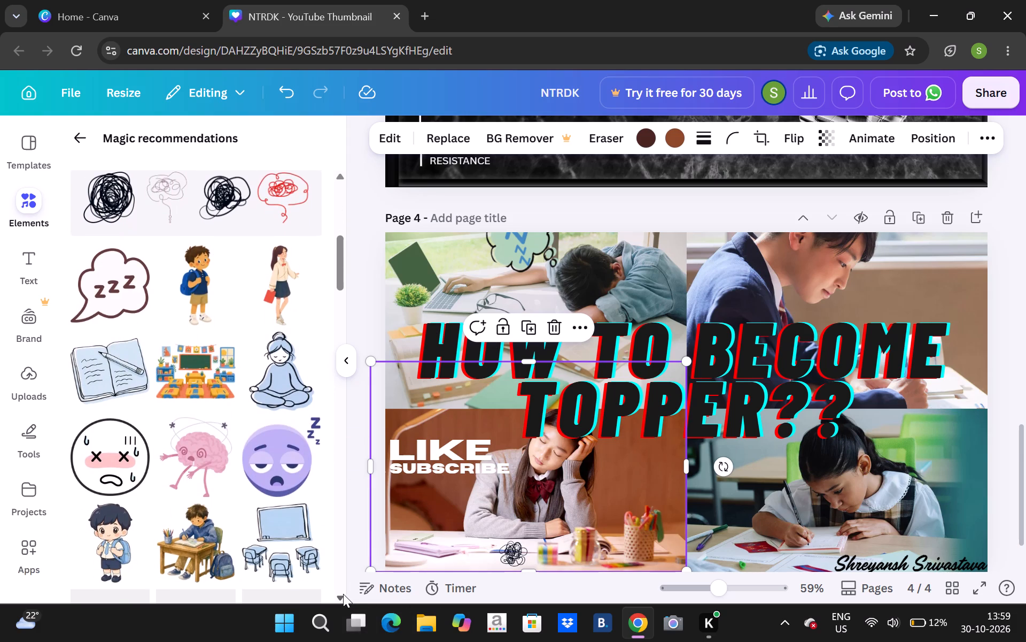
Lock the upper-right photo of the student in the blue blazer on page 4.
left_click(861, 292)
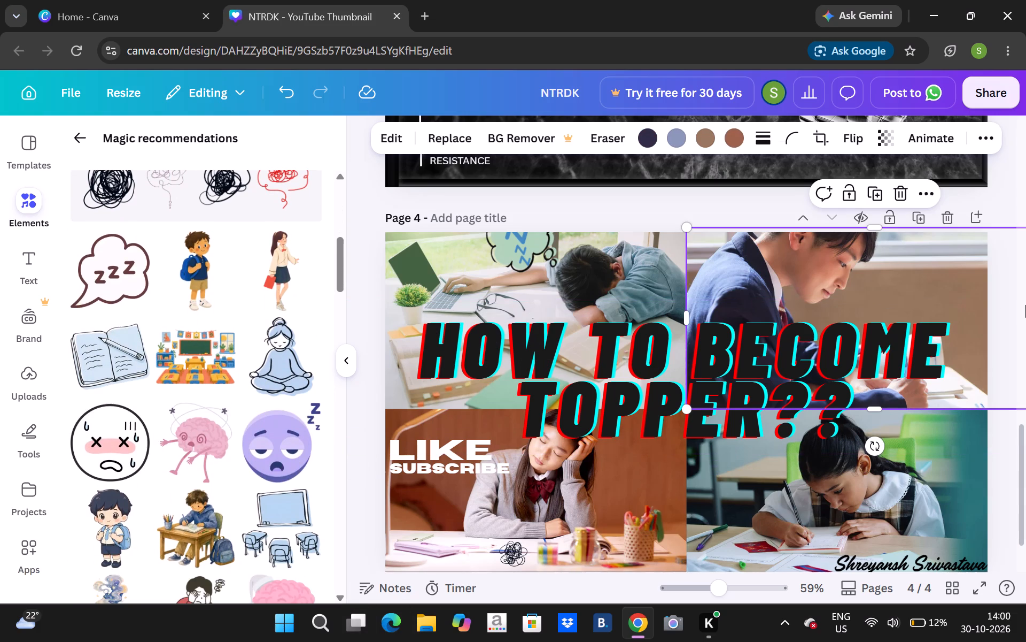
left_click(1025, 305)
left_click(1025, 305)
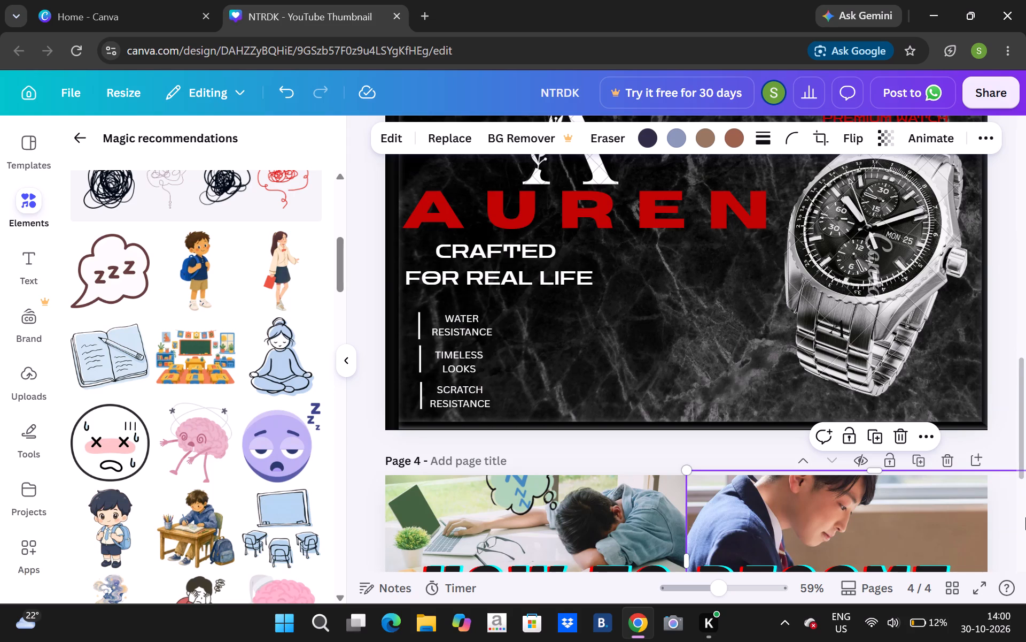
left_click(1025, 520)
left_click(1025, 520)
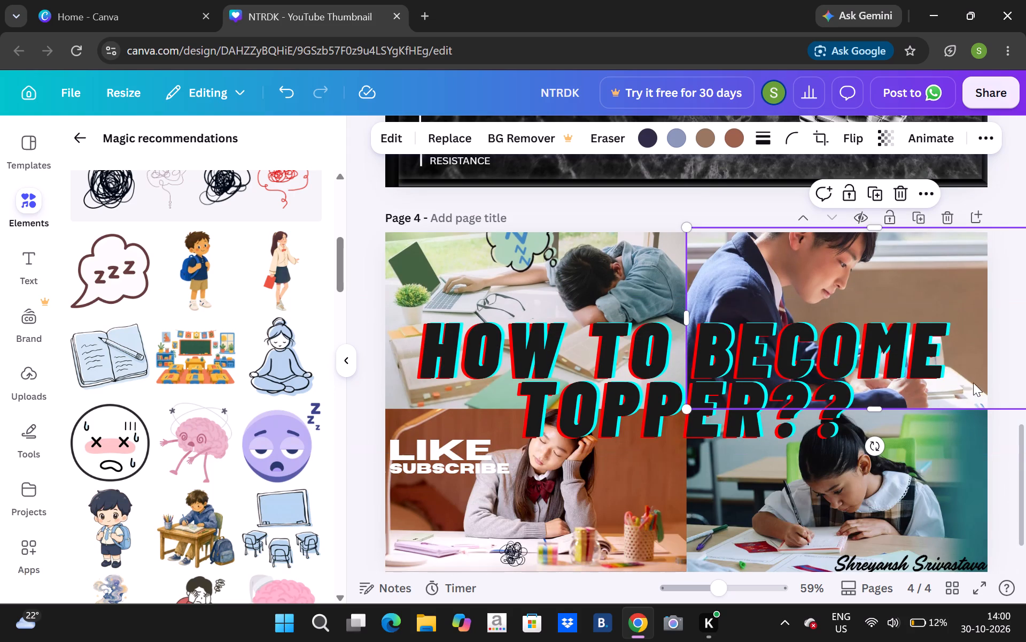
left_click(857, 193)
left_click(1011, 328)
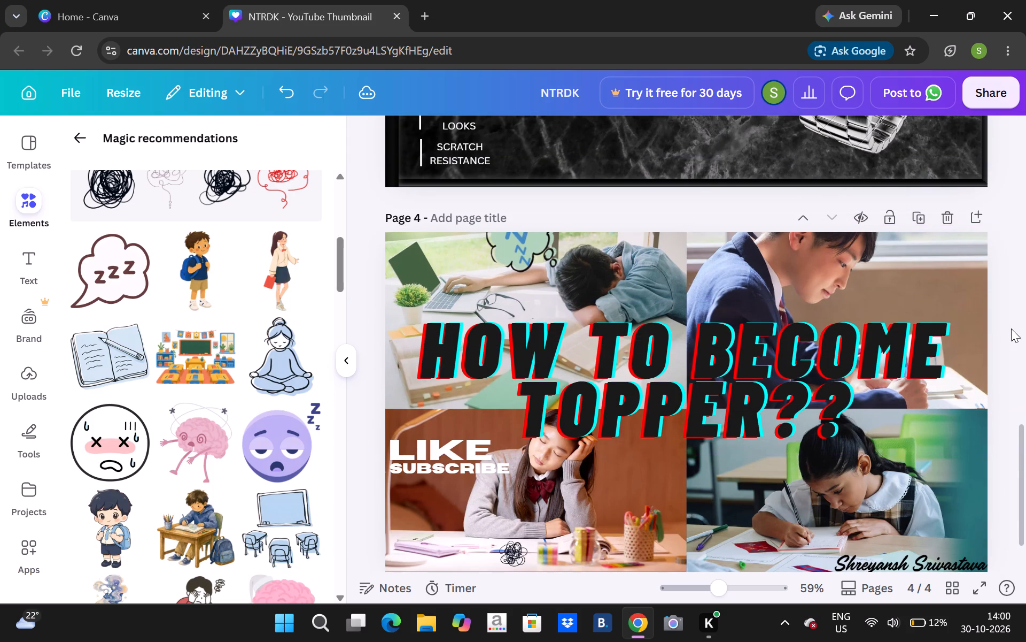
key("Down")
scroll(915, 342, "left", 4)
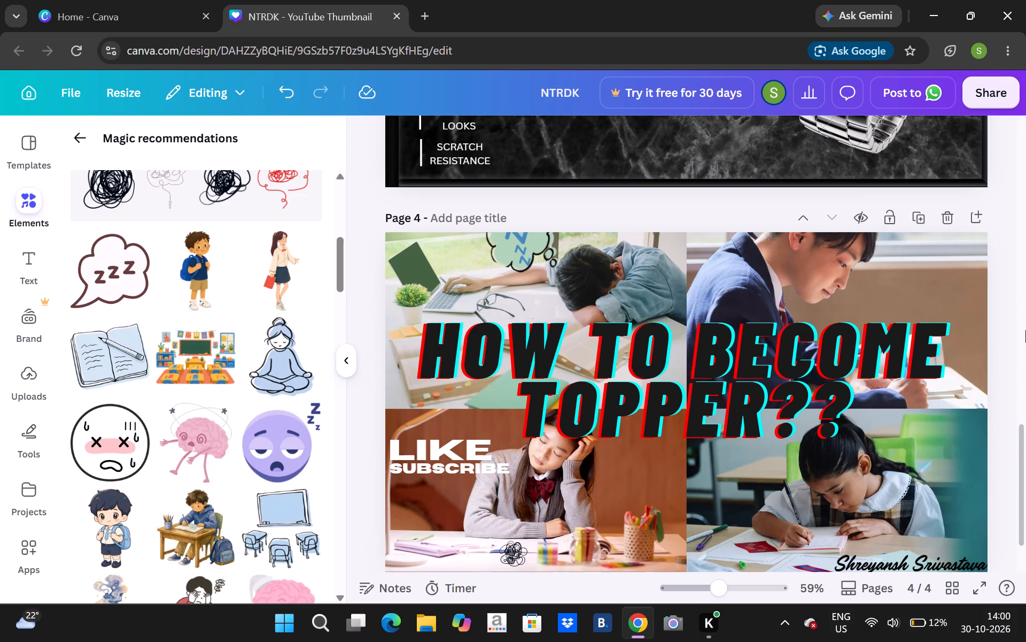